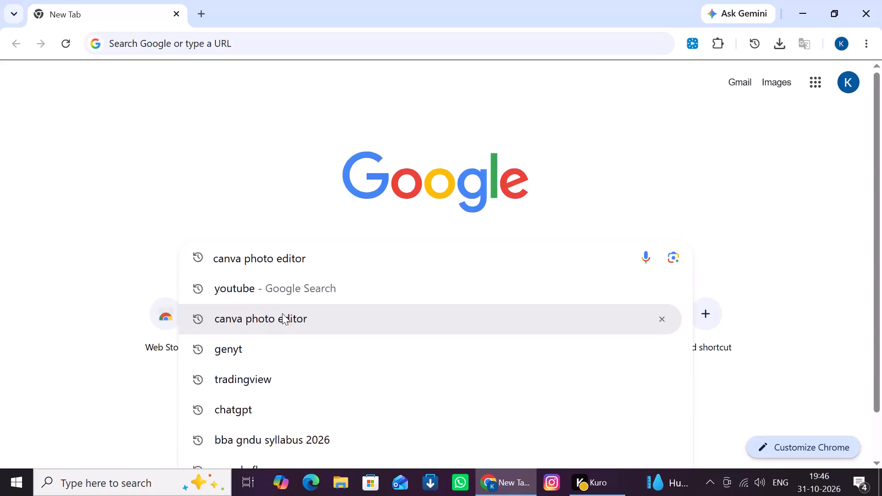
Go to the Canva home page and create a blank YouTube Thumbnail design from the social media formats.
{"action": "left_click_drag", "start_coordinate": [174, 221], "coordinate": [189, 221]}
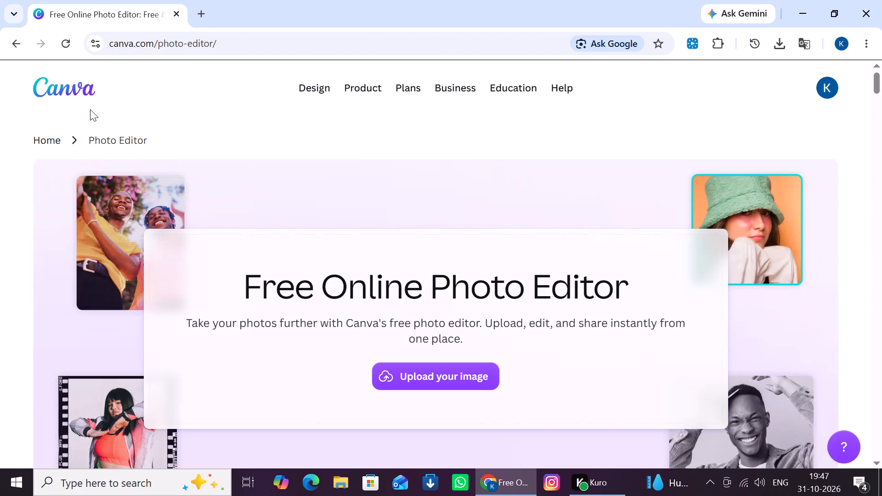
{"action": "left_click", "coordinate": [73, 84]}
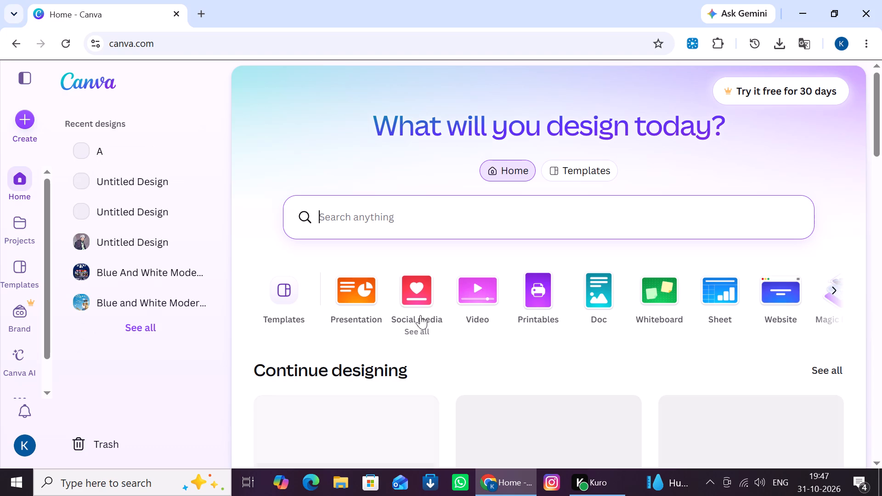
{"action": "left_click", "coordinate": [409, 292]}
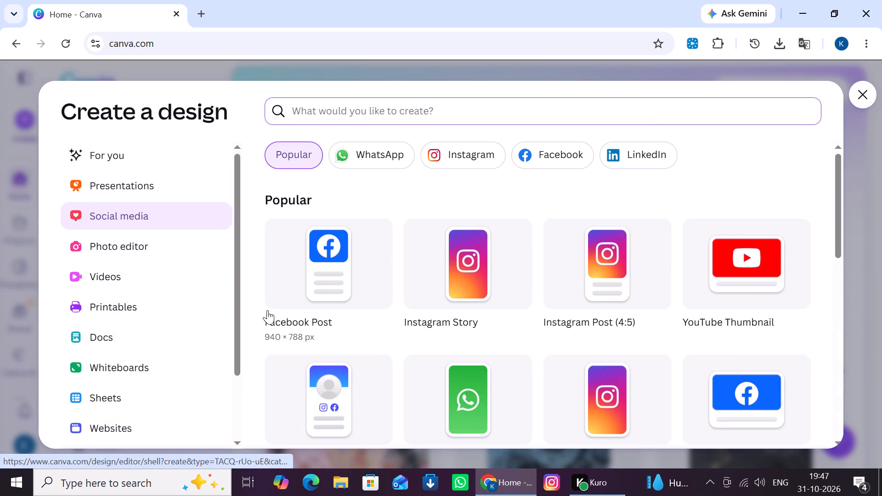
{"action": "left_click", "coordinate": [714, 284]}
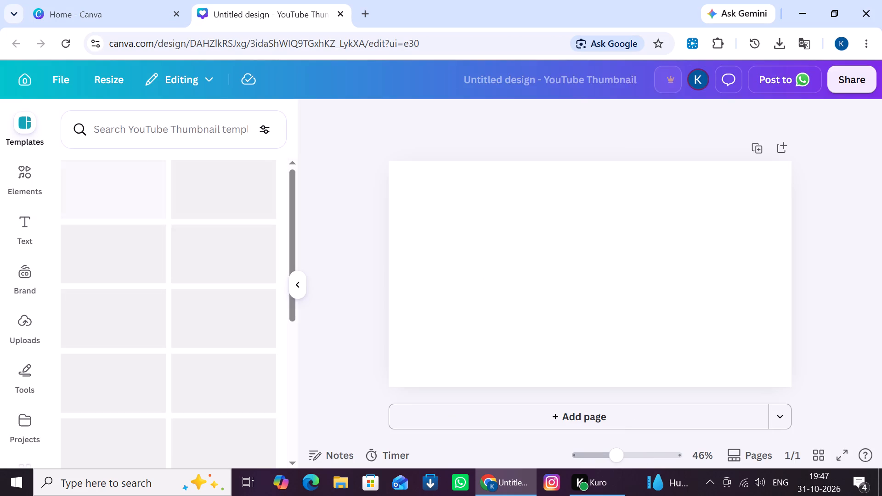
Search the design elements for "soft background".
{"action": "left_click", "coordinate": [163, 125]}
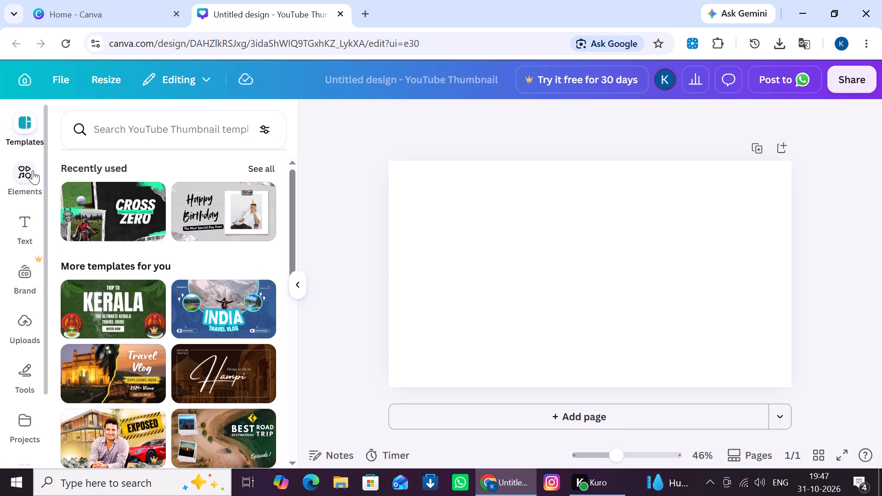
{"action": "left_click", "coordinate": [33, 170]}
{"action": "left_click", "coordinate": [147, 127]}
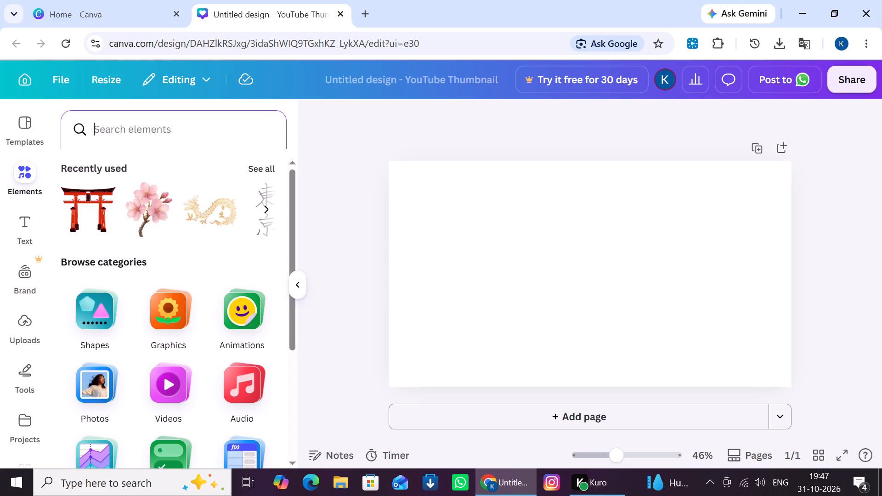
{"action": "type", "text": "ba"}
{"action": "key", "text": "c"}
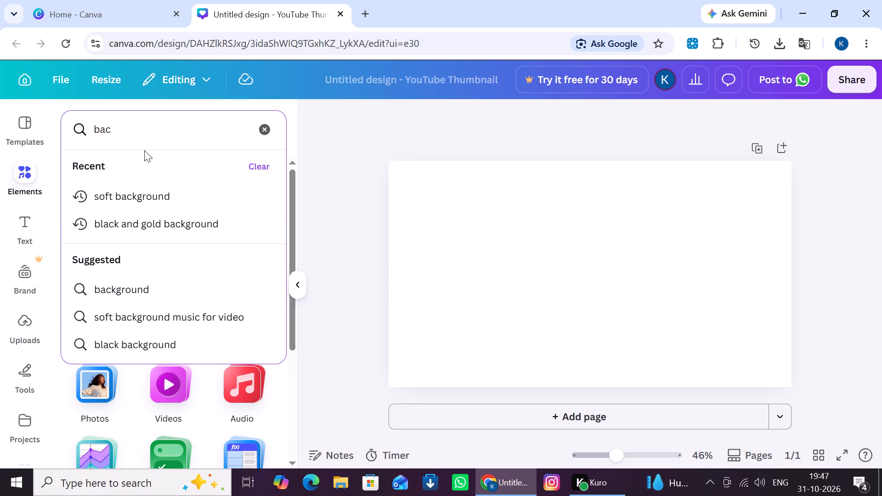
{"action": "left_click", "coordinate": [152, 199]}
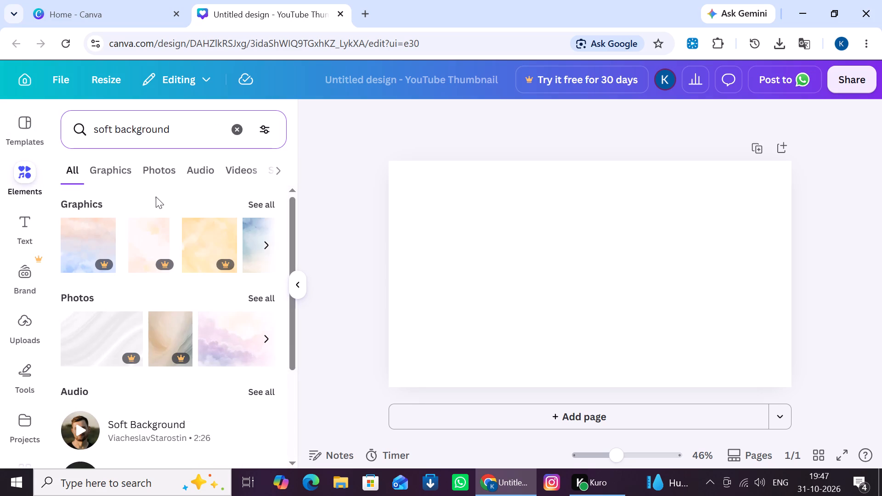
Add the soft pink-to-lavender gradient square from the full set of graphics results to the page.
{"action": "scroll", "coordinate": [162, 208], "scroll_direction": "down", "scroll_amount": 1}
{"action": "scroll", "coordinate": [230, 265], "scroll_direction": "up", "scroll_amount": 2}
{"action": "left_click", "coordinate": [264, 201]}
{"action": "scroll", "coordinate": [193, 291], "scroll_direction": "down", "scroll_amount": 4}
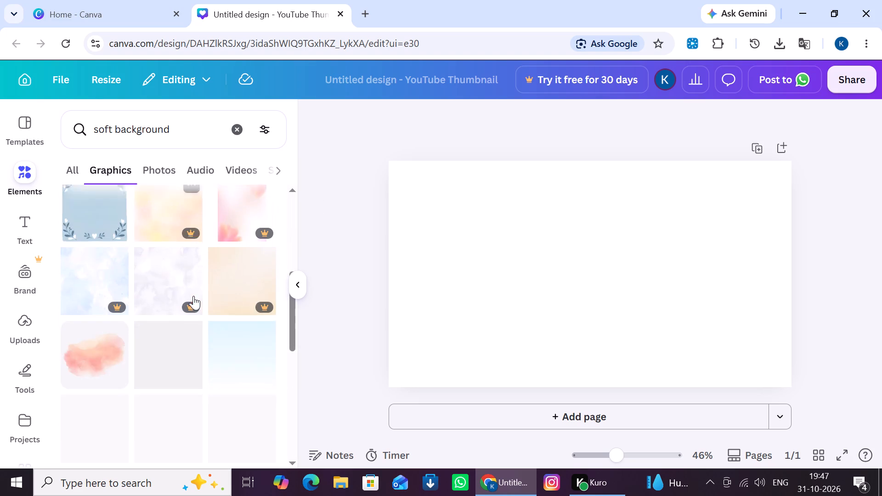
{"action": "scroll", "coordinate": [193, 296], "scroll_direction": "down", "scroll_amount": 4}
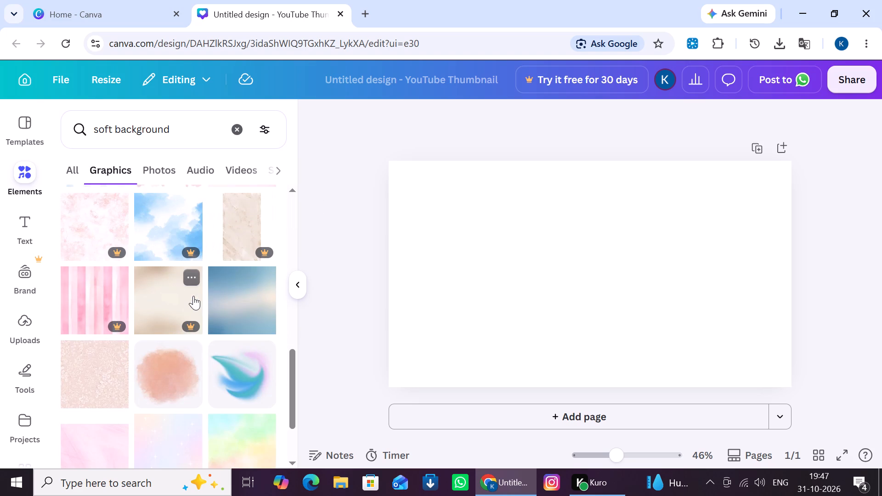
{"action": "scroll", "coordinate": [193, 296], "scroll_direction": "down", "scroll_amount": 4}
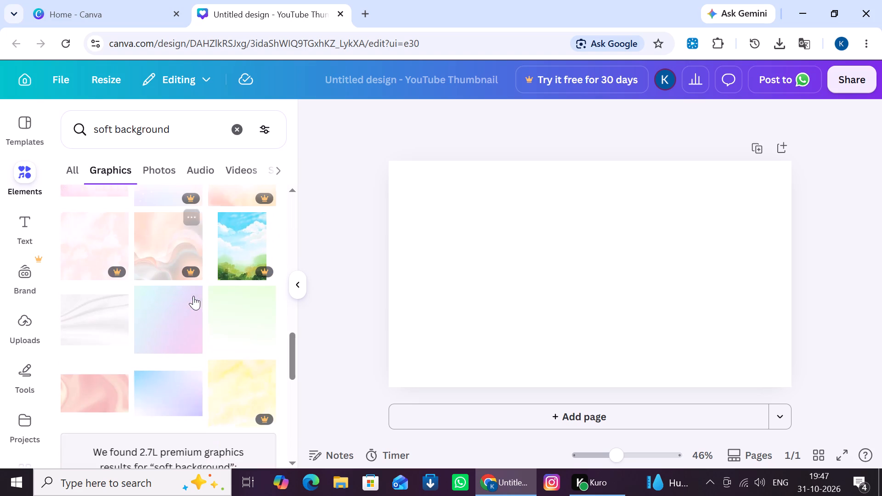
{"action": "scroll", "coordinate": [193, 296], "scroll_direction": "down", "scroll_amount": 6}
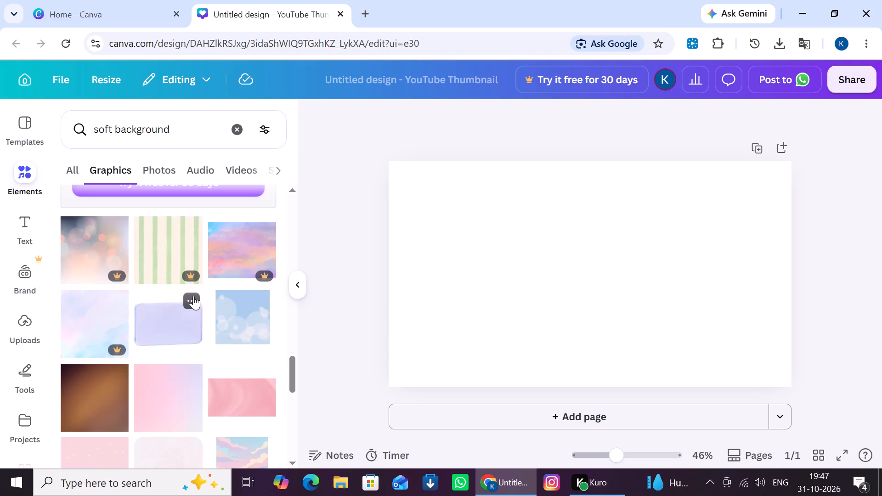
{"action": "scroll", "coordinate": [195, 296], "scroll_direction": "down", "scroll_amount": 4}
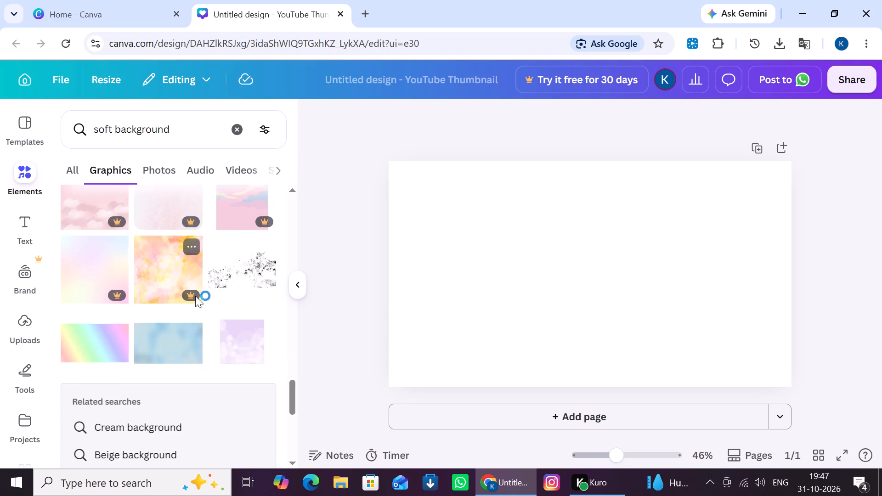
{"action": "scroll", "coordinate": [195, 296], "scroll_direction": "up", "scroll_amount": 1}
{"action": "scroll", "coordinate": [170, 268], "scroll_direction": "up", "scroll_amount": 1}
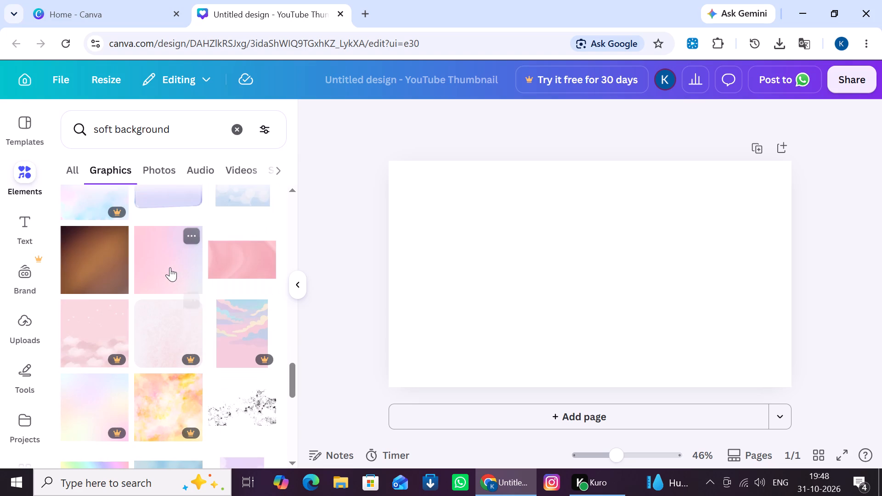
{"action": "left_click", "coordinate": [167, 268]}
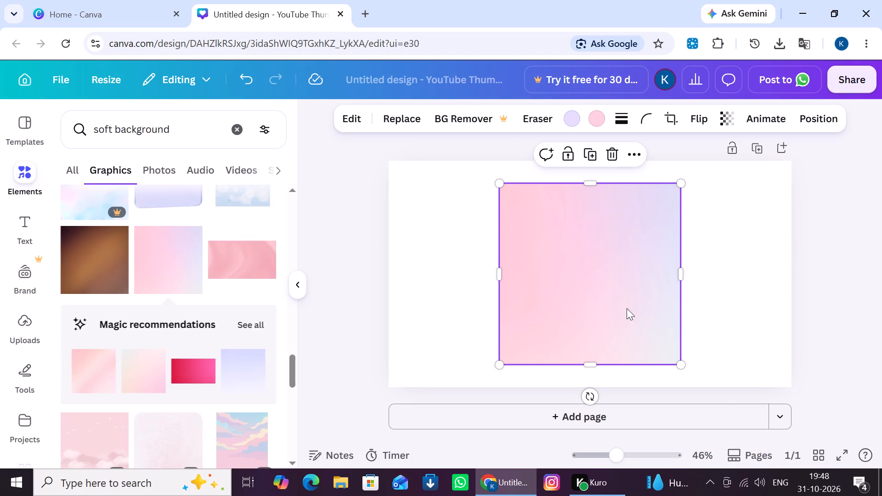
Stretch the pink-to-lavender gradient to cover the whole thumbnail page as its background.
{"action": "left_click_drag", "start_coordinate": [679, 267], "coordinate": [761, 266]}
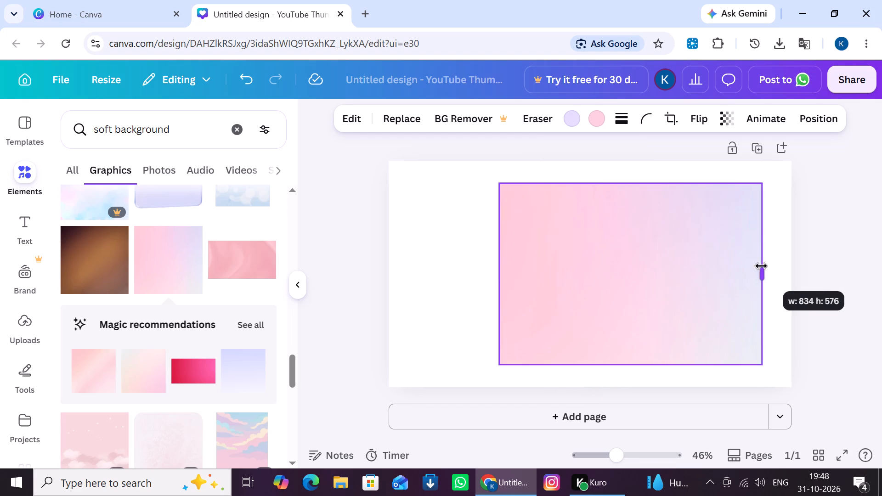
{"action": "left_click_drag", "start_coordinate": [761, 266], "coordinate": [791, 265]}
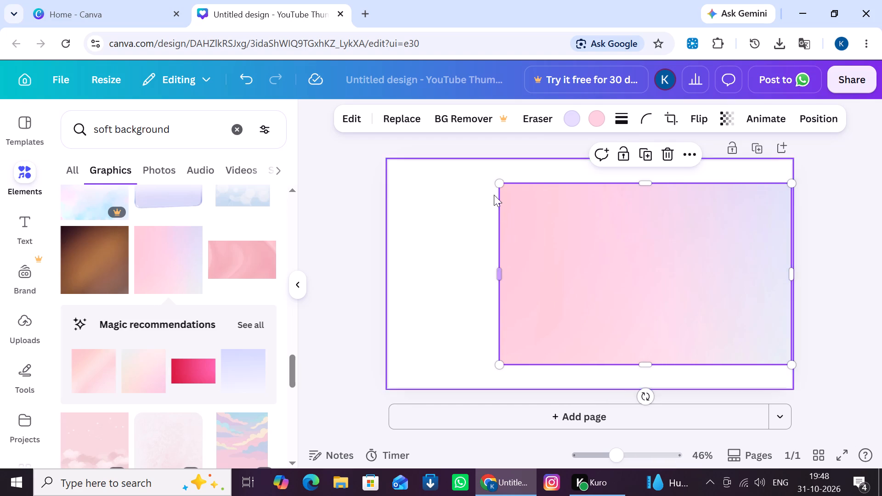
{"action": "left_click_drag", "start_coordinate": [499, 183], "coordinate": [447, 199]}
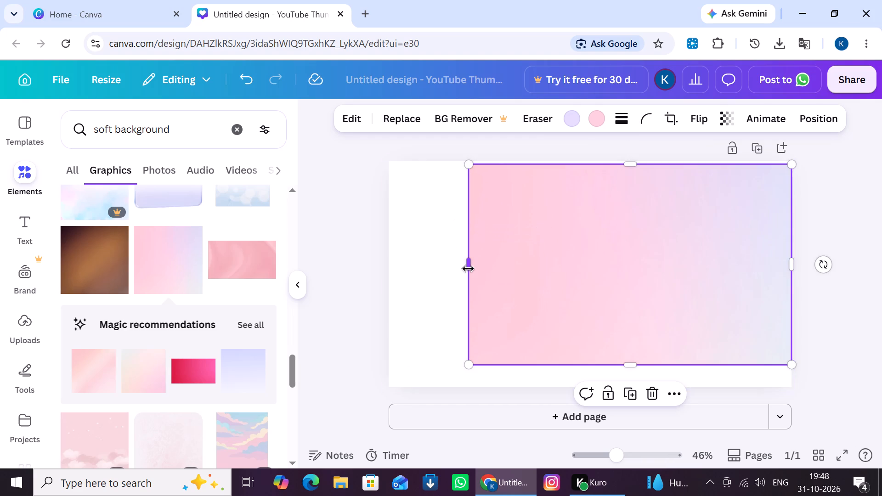
{"action": "left_click_drag", "start_coordinate": [468, 268], "coordinate": [390, 274]}
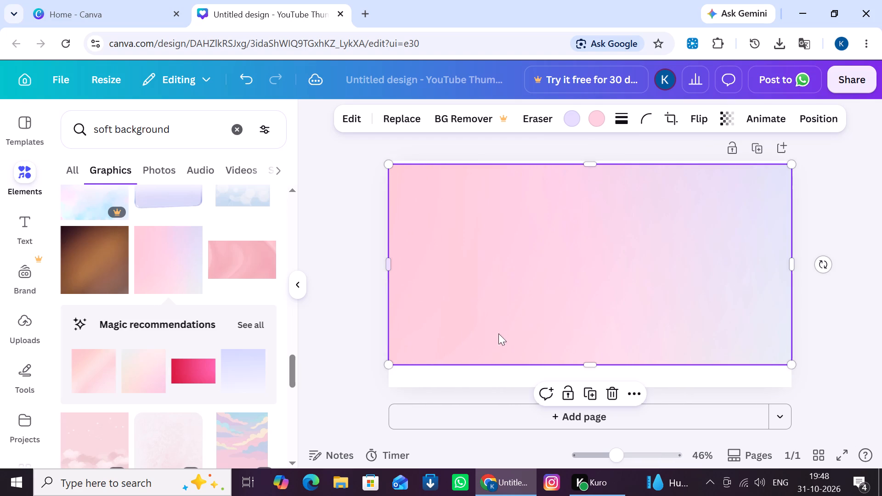
{"action": "left_click_drag", "start_coordinate": [591, 366], "coordinate": [590, 395]}
{"action": "left_click", "coordinate": [589, 330]}
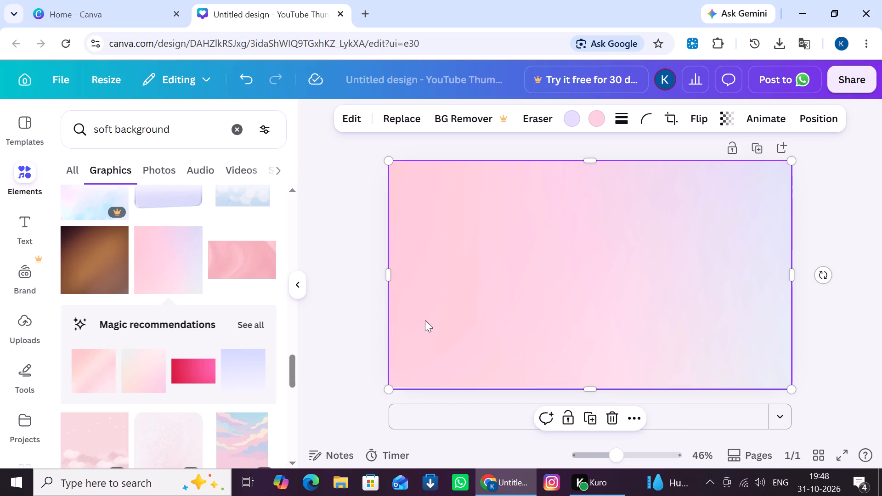
{"action": "left_click", "coordinate": [312, 303]}
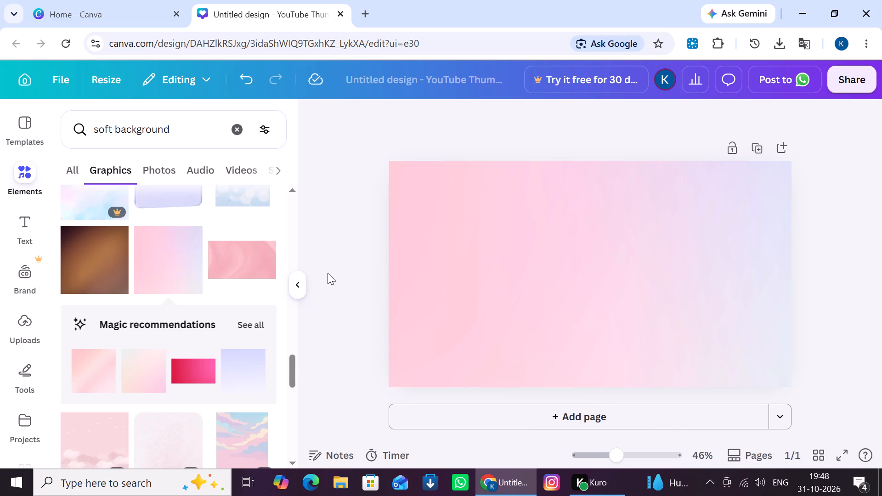
{"action": "left_click", "coordinate": [327, 272]}
Replace the element search with "snake" and restrict the results to graphics.
{"action": "left_click", "coordinate": [157, 168]}
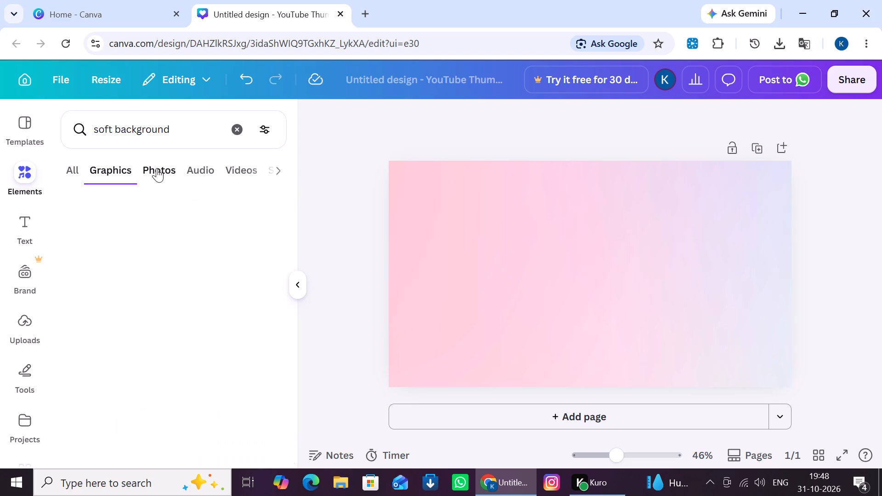
{"action": "left_click", "coordinate": [77, 163]}
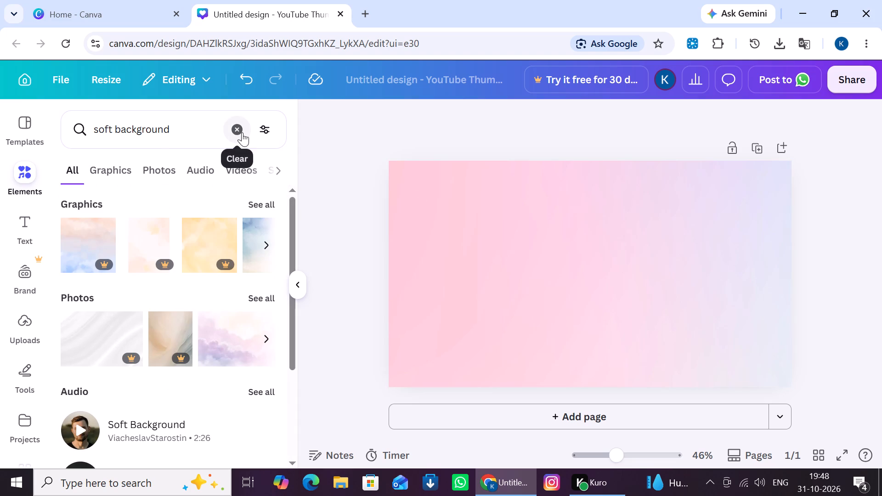
{"action": "left_click", "coordinate": [243, 132]}
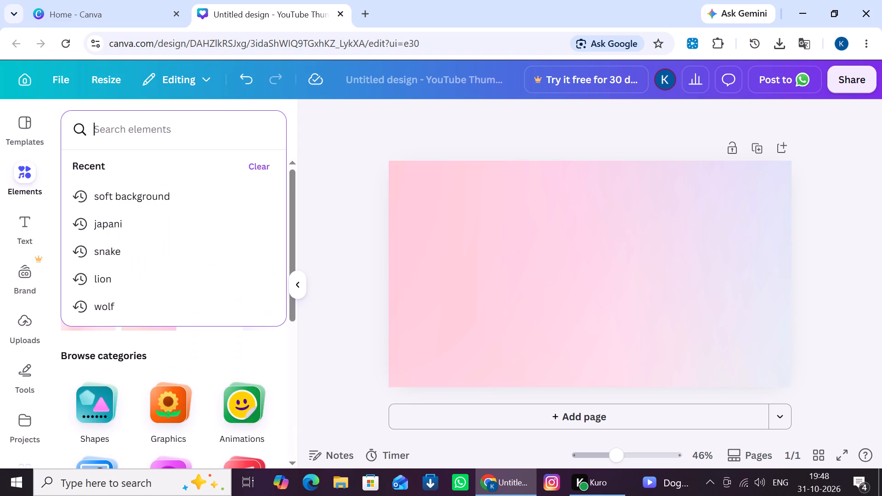
{"action": "left_click", "coordinate": [129, 252]}
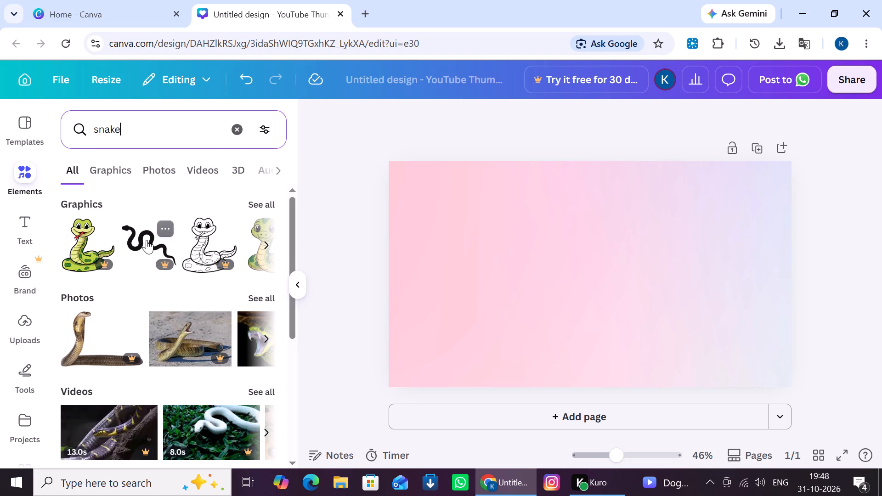
{"action": "left_click", "coordinate": [112, 170]}
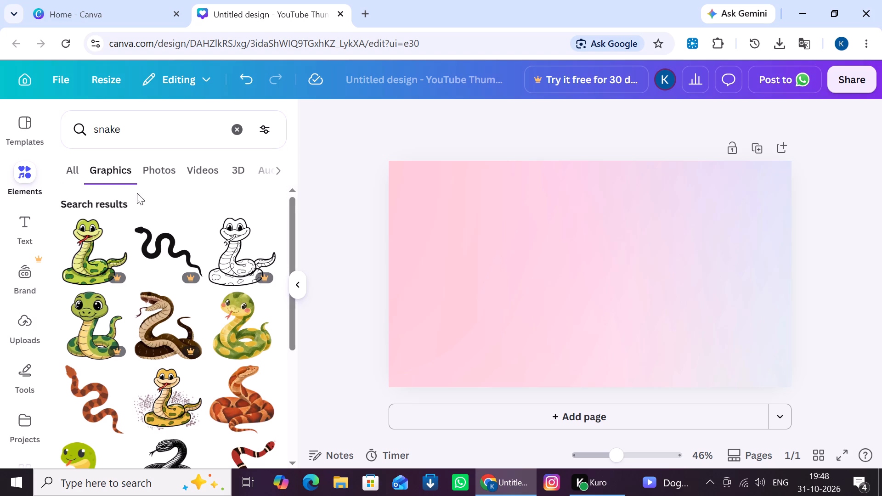
Add the black-and-white patterned snake graphic with the raised curling tail to the thumbnail.
{"action": "scroll", "coordinate": [215, 338], "scroll_direction": "down", "scroll_amount": 4}
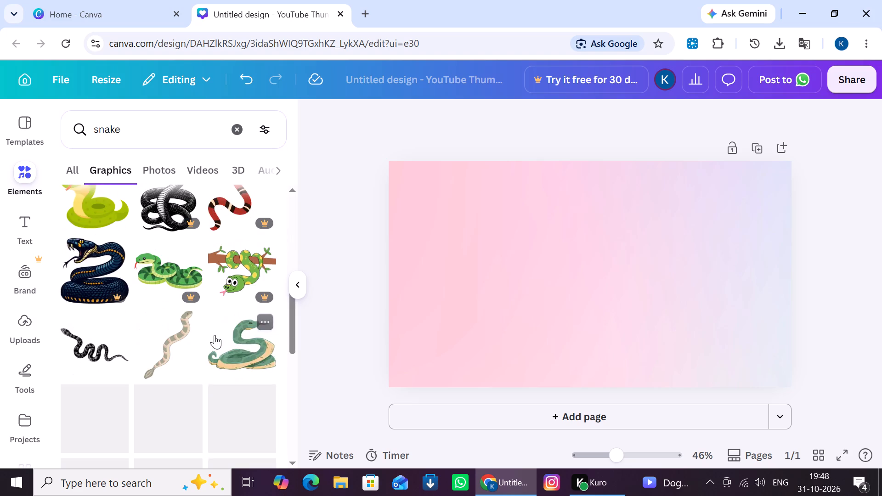
{"action": "scroll", "coordinate": [215, 333], "scroll_direction": "down", "scroll_amount": 4}
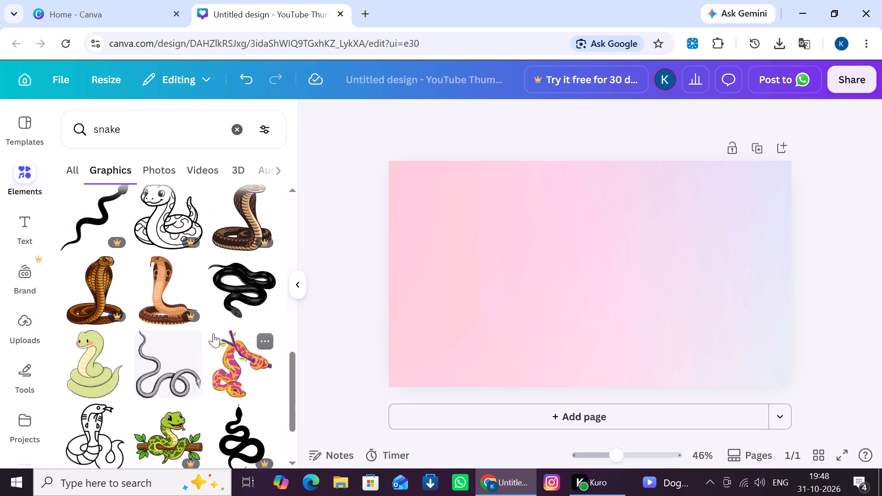
{"action": "scroll", "coordinate": [215, 334], "scroll_direction": "down", "scroll_amount": 3}
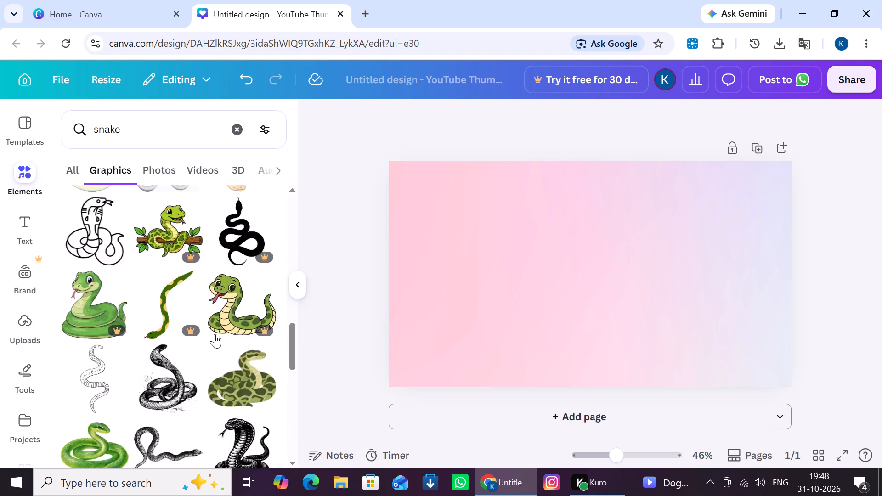
{"action": "scroll", "coordinate": [215, 334], "scroll_direction": "down", "scroll_amount": 6}
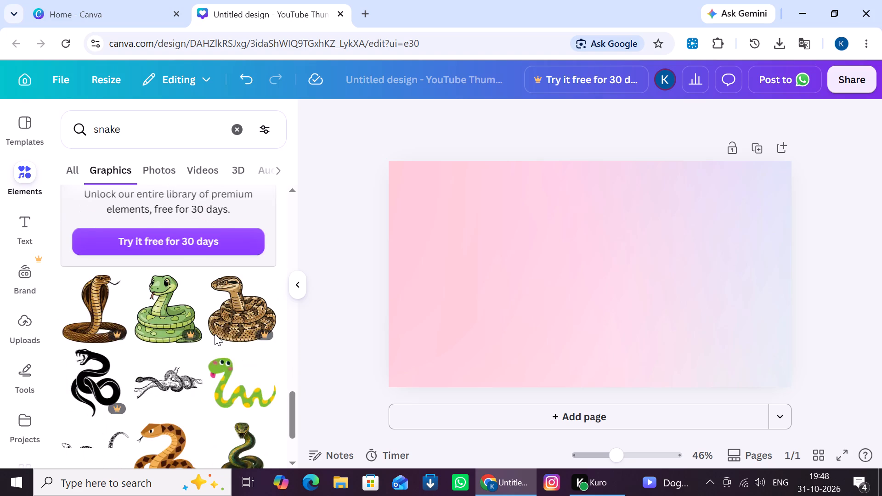
{"action": "scroll", "coordinate": [215, 334], "scroll_direction": "down", "scroll_amount": 3}
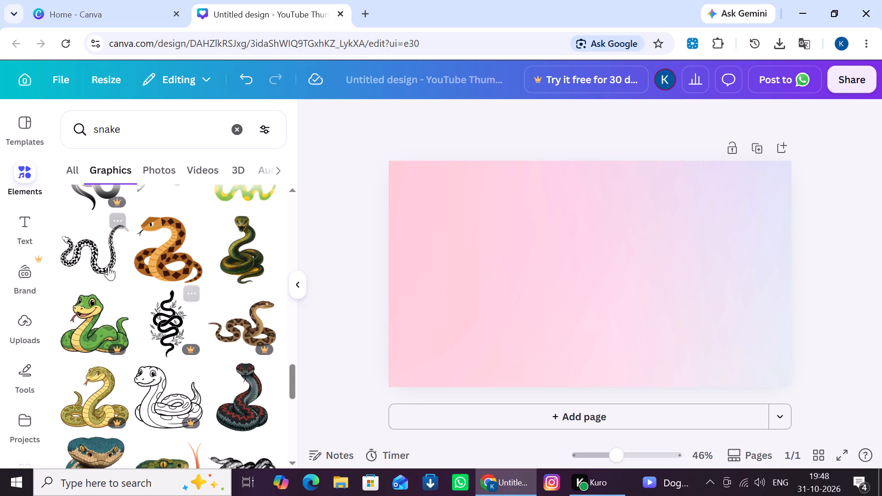
{"action": "left_click", "coordinate": [100, 261]}
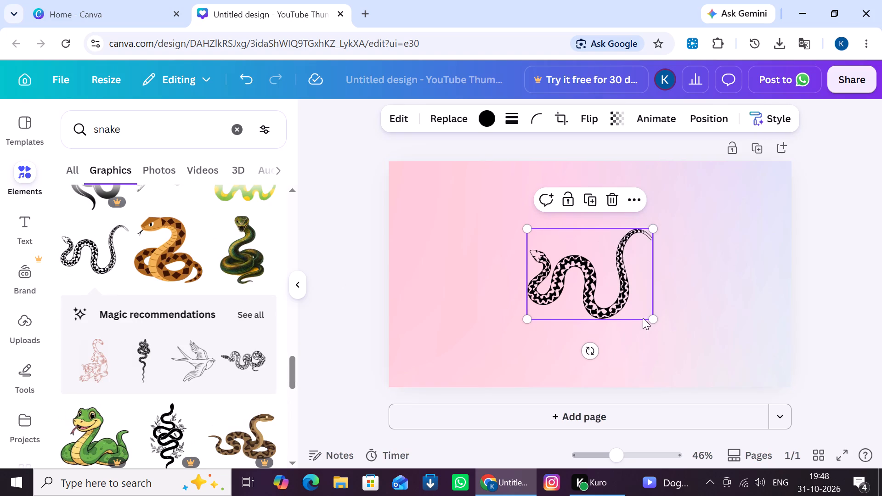
{"action": "left_click", "coordinate": [599, 293]}
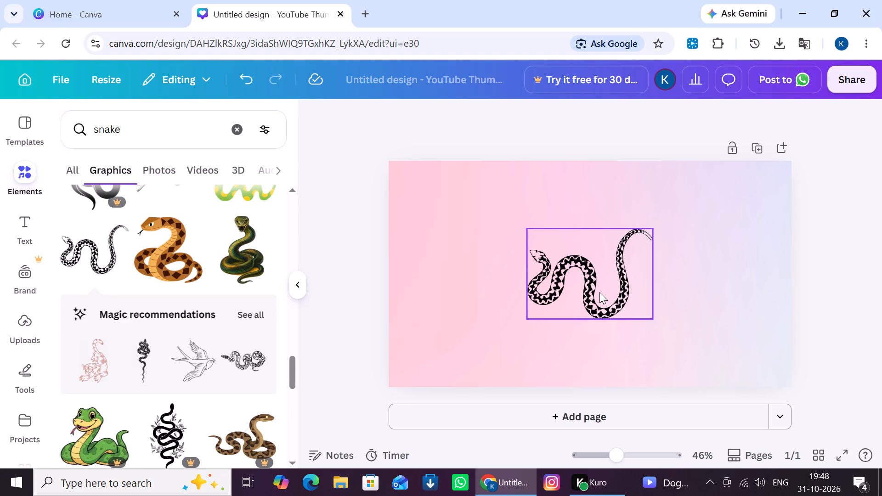
Enlarge the snake graphic to fill most of the page's height and position it around the middle of the thumbnail.
{"action": "left_click", "coordinate": [588, 278]}
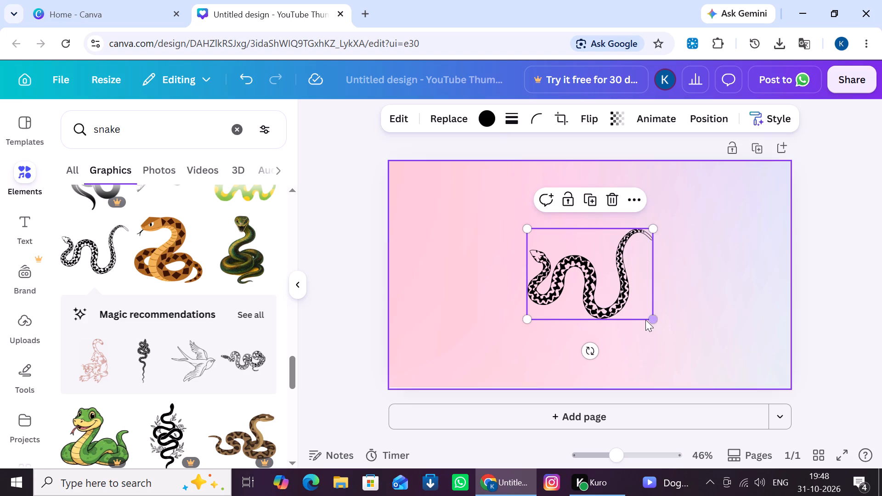
{"action": "left_click_drag", "start_coordinate": [653, 227], "coordinate": [804, 157]}
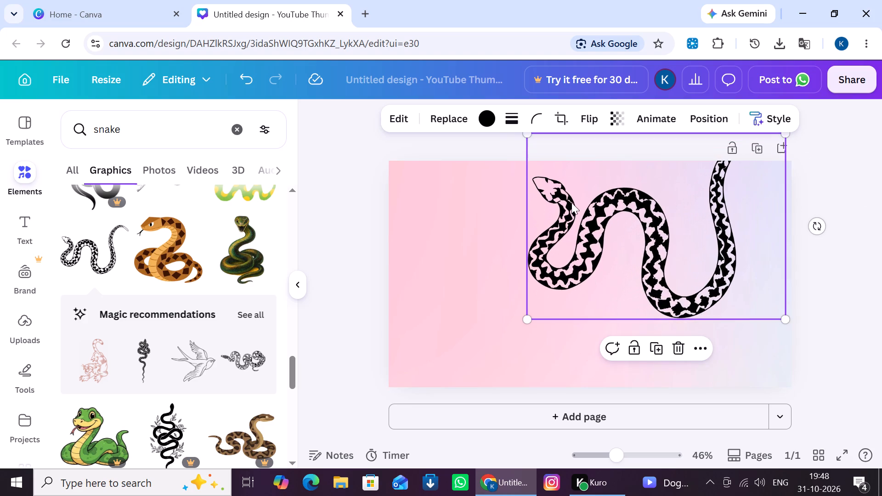
{"action": "left_click_drag", "start_coordinate": [528, 315], "coordinate": [378, 380]}
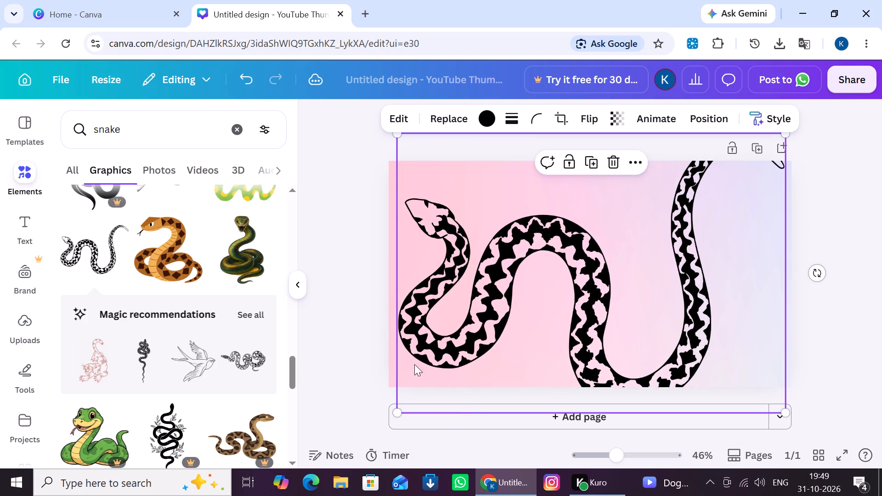
{"action": "left_click_drag", "start_coordinate": [514, 333], "coordinate": [529, 301]}
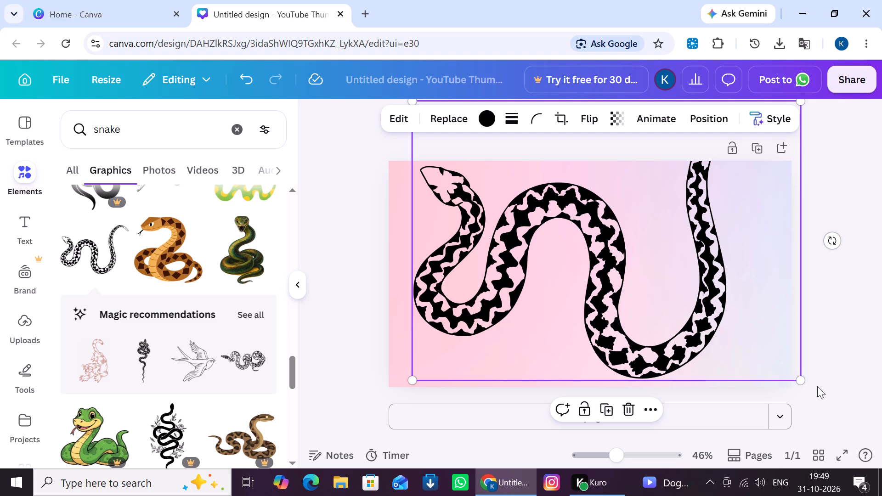
{"action": "left_click_drag", "start_coordinate": [800, 382], "coordinate": [612, 343]}
{"action": "left_click_drag", "start_coordinate": [601, 262], "coordinate": [637, 334]}
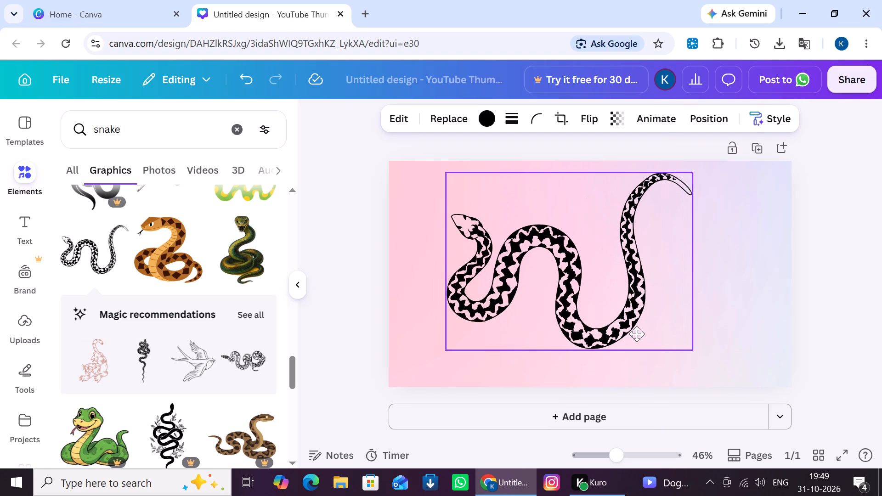
{"action": "left_click_drag", "start_coordinate": [637, 334], "coordinate": [656, 338]}
Fade the snake graphic by setting its transparency to about 30.
{"action": "left_click", "coordinate": [612, 121]}
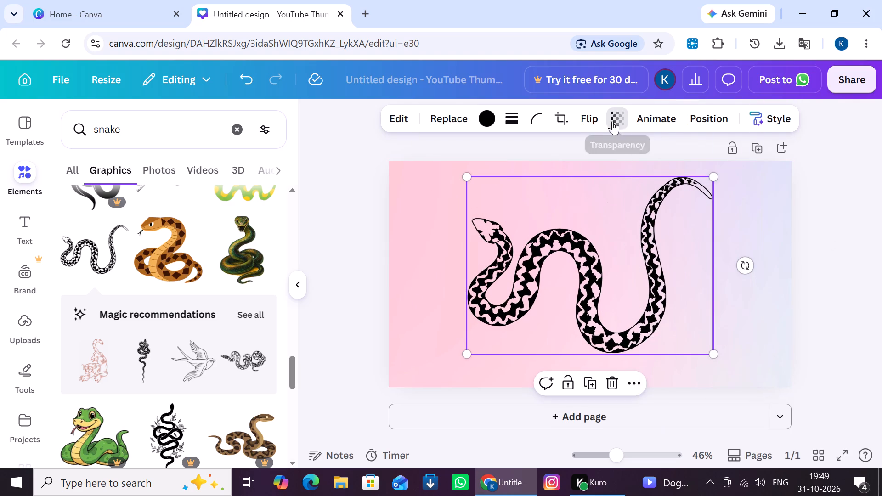
{"action": "left_click_drag", "start_coordinate": [613, 173], "coordinate": [560, 178]}
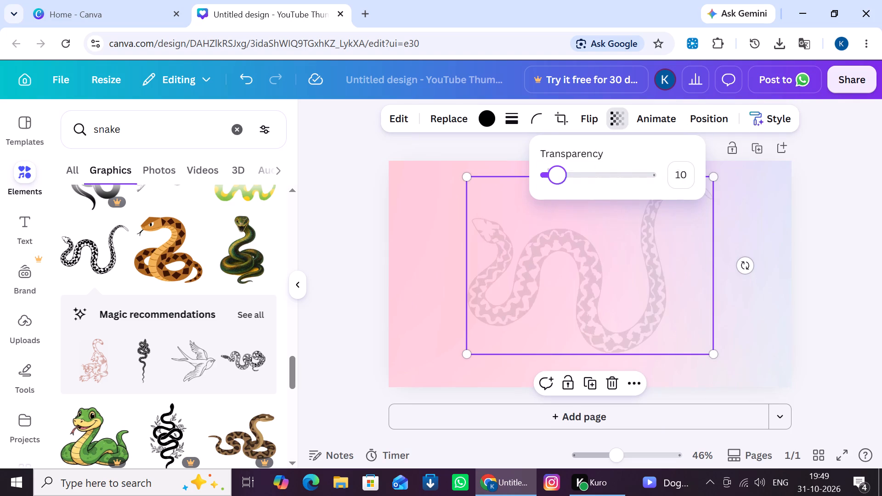
{"action": "left_click_drag", "start_coordinate": [560, 178], "coordinate": [578, 181]}
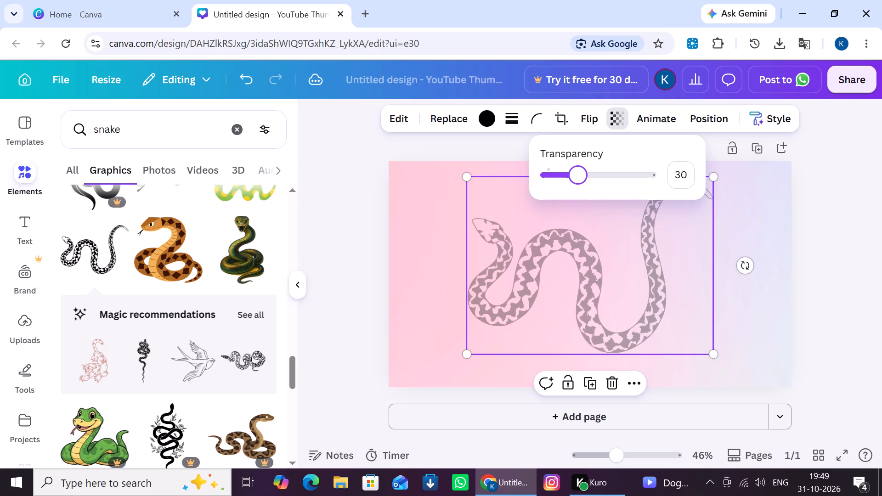
{"action": "left_click_drag", "start_coordinate": [578, 181], "coordinate": [579, 181]}
Browse further through the snake graphics results for another element that could suit the thumbnail.
{"action": "left_click", "coordinate": [260, 225]}
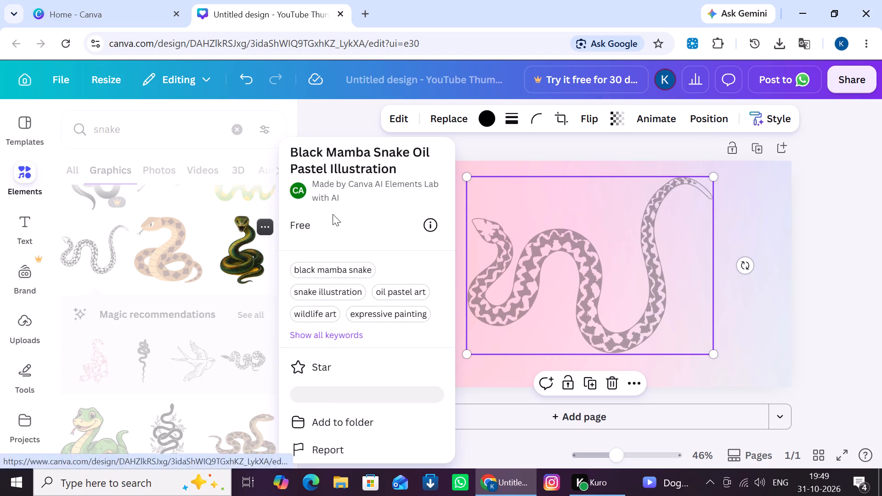
{"action": "left_click", "coordinate": [165, 272]}
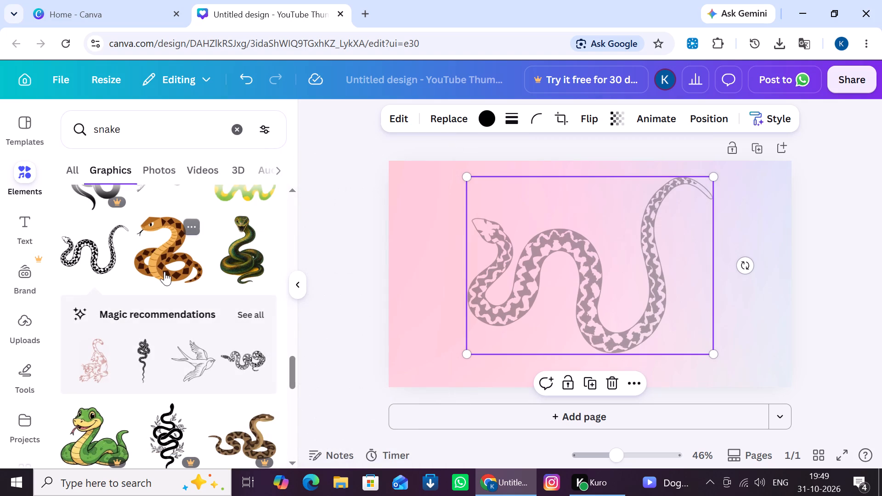
{"action": "scroll", "coordinate": [180, 282], "scroll_direction": "down", "scroll_amount": 2}
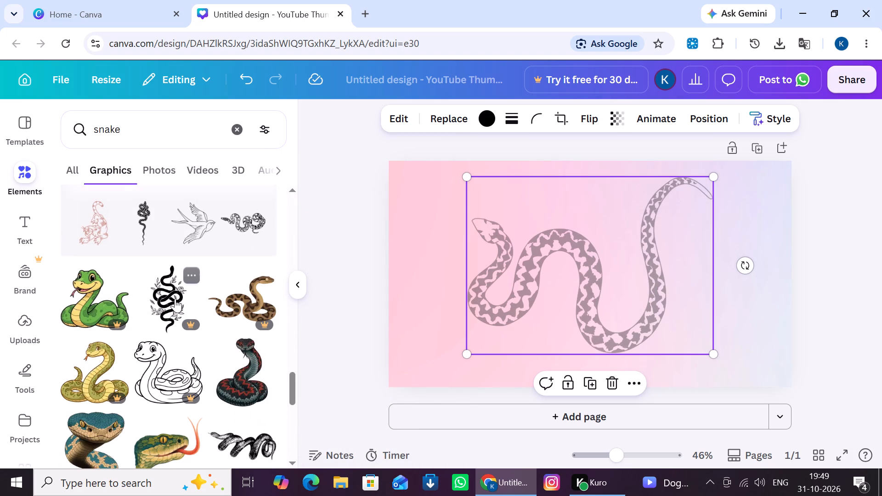
{"action": "scroll", "coordinate": [175, 297], "scroll_direction": "down", "scroll_amount": 4}
{"action": "scroll", "coordinate": [176, 297], "scroll_direction": "up", "scroll_amount": 1}
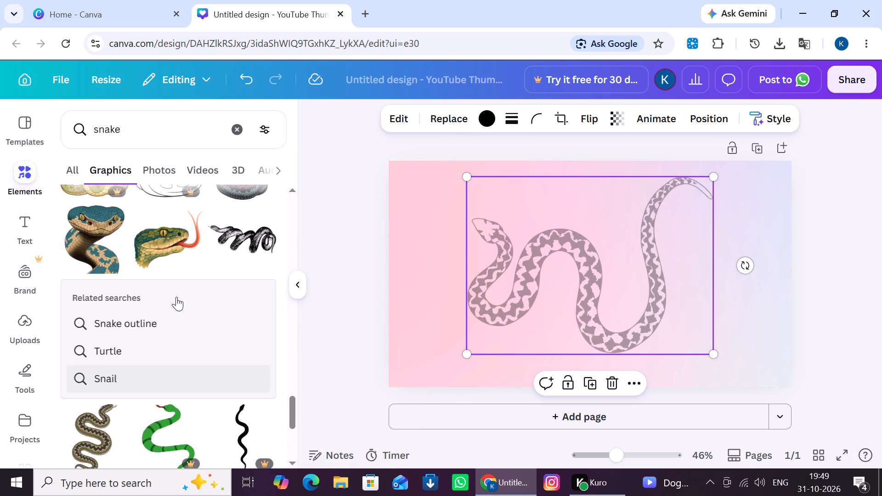
{"action": "scroll", "coordinate": [176, 297], "scroll_direction": "up", "scroll_amount": 1}
{"action": "scroll", "coordinate": [176, 297], "scroll_direction": "down", "scroll_amount": 4}
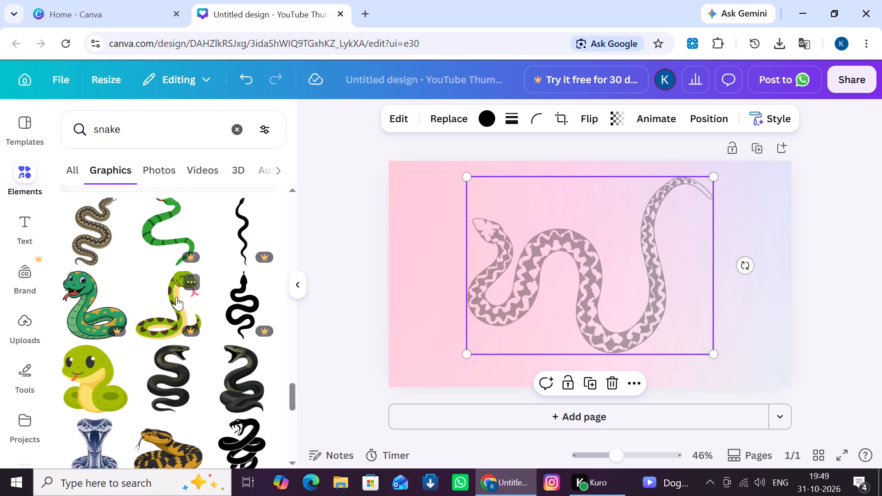
{"action": "scroll", "coordinate": [176, 297], "scroll_direction": "down", "scroll_amount": 9}
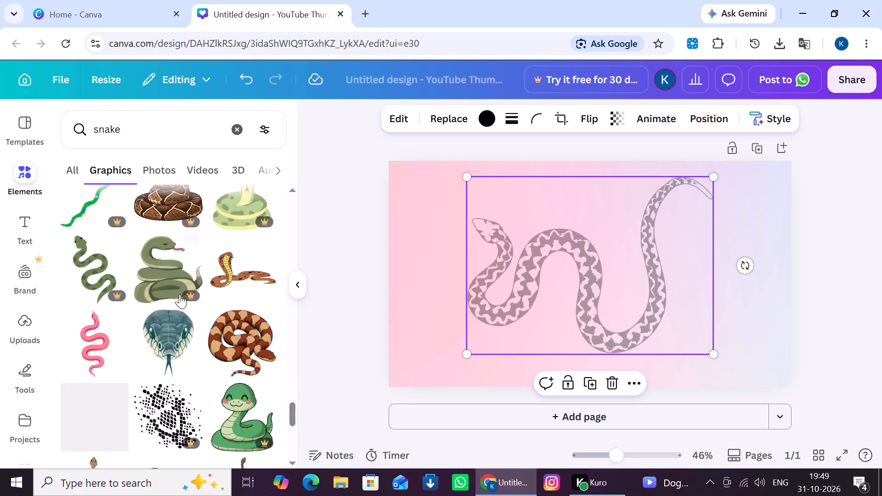
{"action": "scroll", "coordinate": [180, 293], "scroll_direction": "down", "scroll_amount": 5}
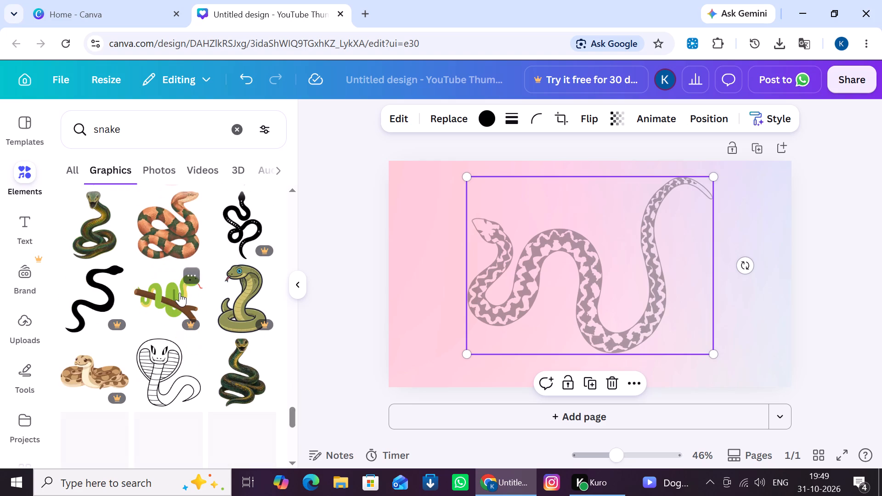
{"action": "scroll", "coordinate": [180, 293], "scroll_direction": "down", "scroll_amount": 2}
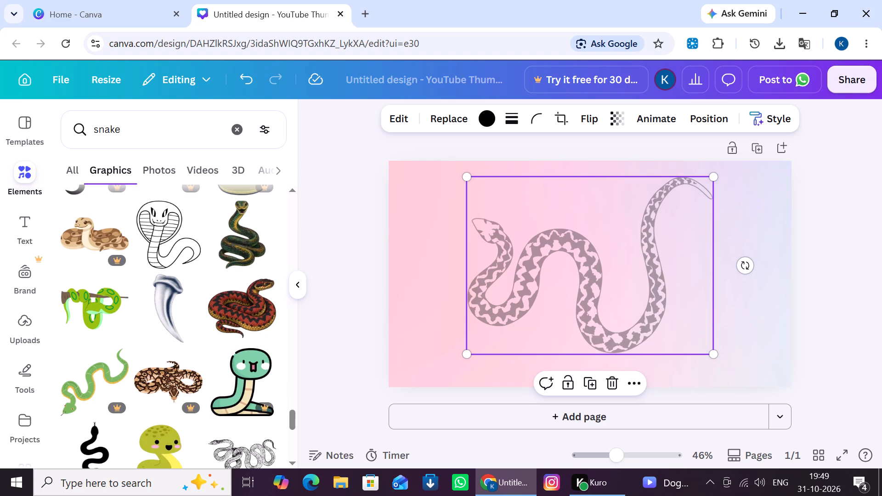
Replace the element search with the recent search "japani" and show the full set of graphics results.
{"action": "left_click", "coordinate": [242, 135]}
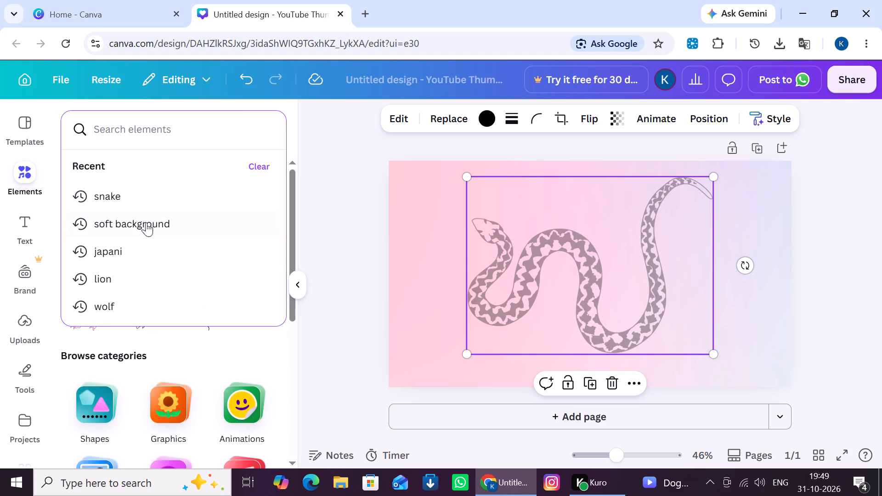
{"action": "left_click", "coordinate": [146, 256]}
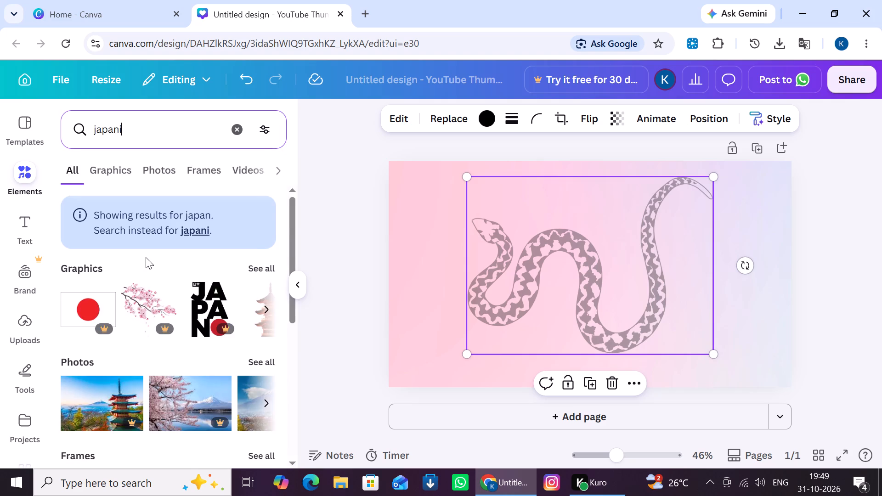
{"action": "scroll", "coordinate": [146, 260], "scroll_direction": "down", "scroll_amount": 4}
{"action": "scroll", "coordinate": [148, 273], "scroll_direction": "up", "scroll_amount": 3}
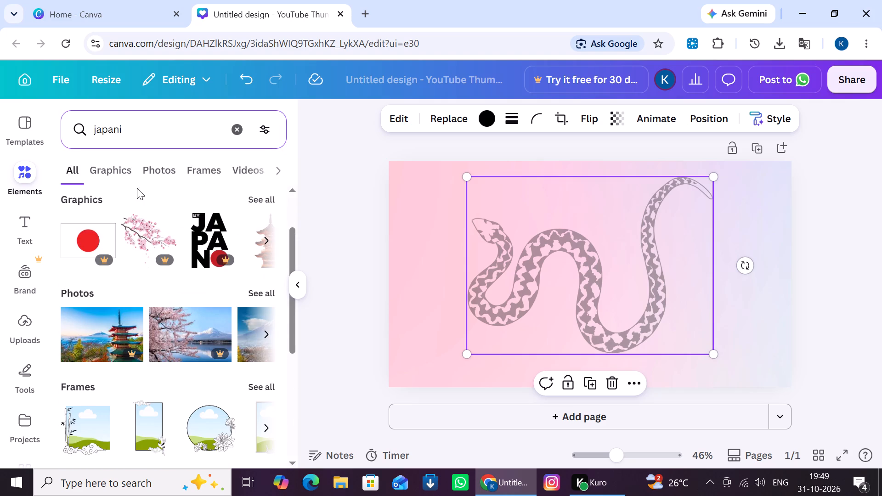
{"action": "left_click", "coordinate": [261, 198]}
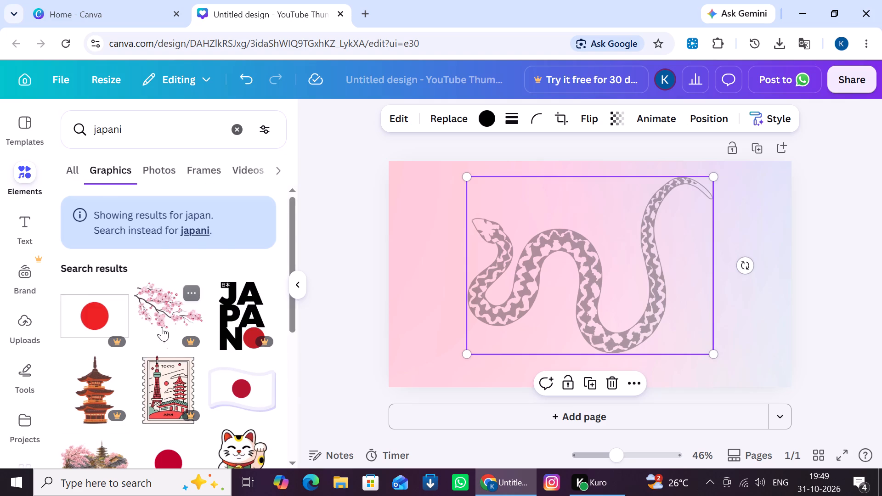
Add the black ink sketch of a Japanese temple beneath tall trees from the graphics results to the thumbnail.
{"action": "scroll", "coordinate": [162, 327], "scroll_direction": "down", "scroll_amount": 6}
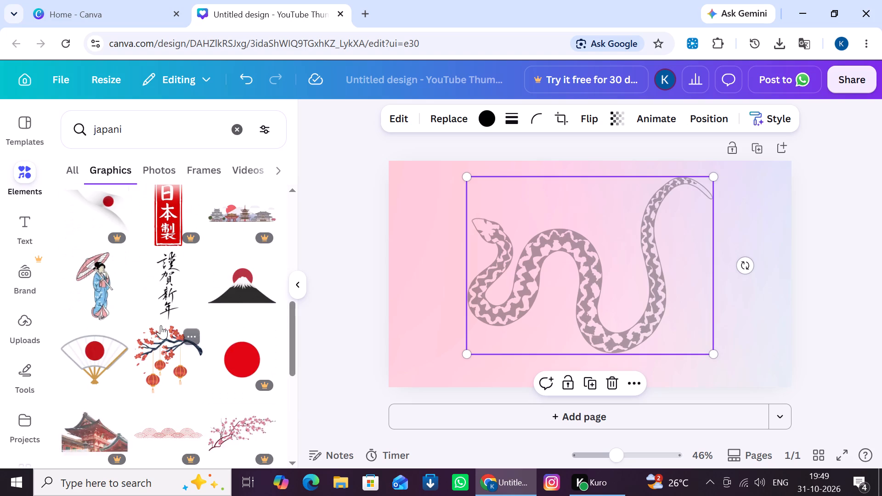
{"action": "scroll", "coordinate": [161, 325], "scroll_direction": "down", "scroll_amount": 4}
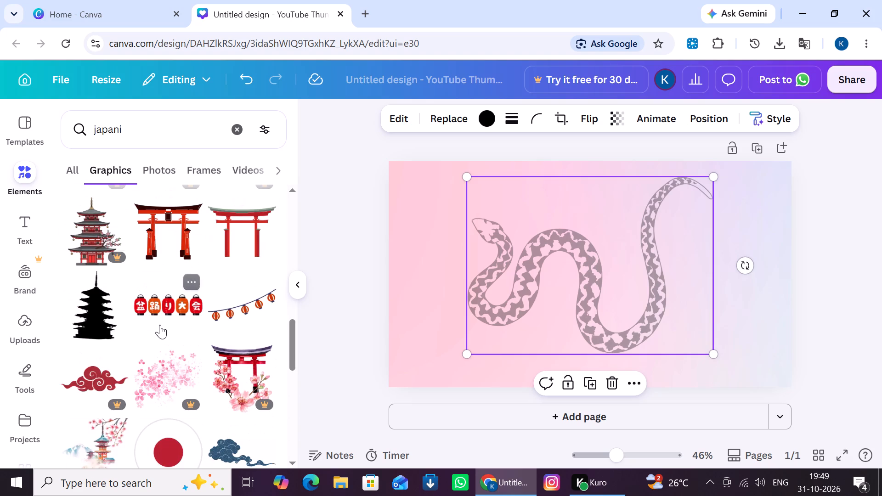
{"action": "scroll", "coordinate": [160, 325], "scroll_direction": "down", "scroll_amount": 6}
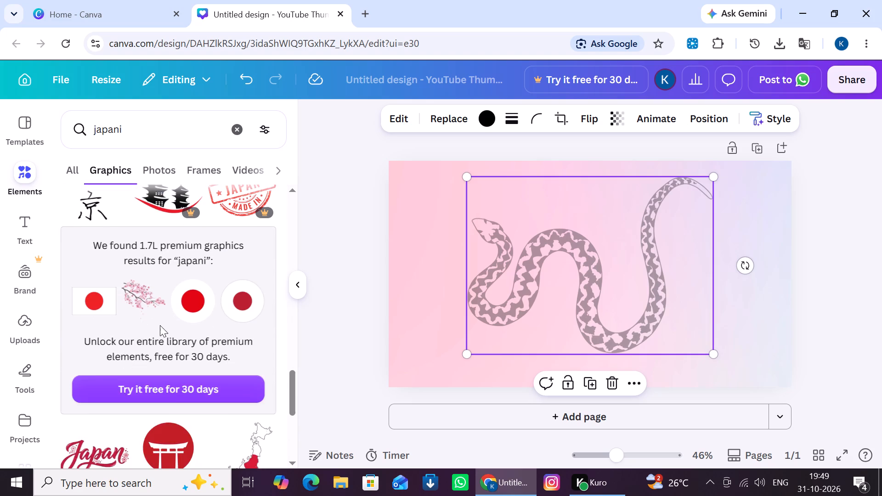
{"action": "scroll", "coordinate": [160, 325], "scroll_direction": "down", "scroll_amount": 3}
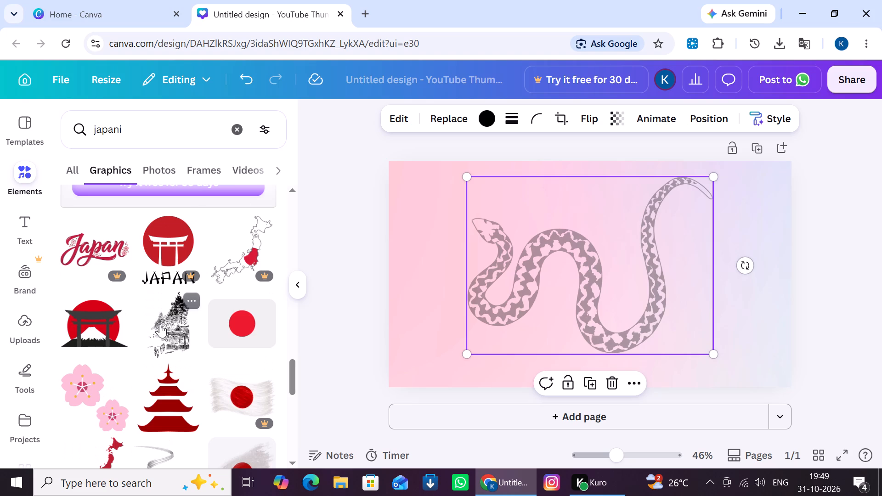
{"action": "left_click", "coordinate": [160, 324]}
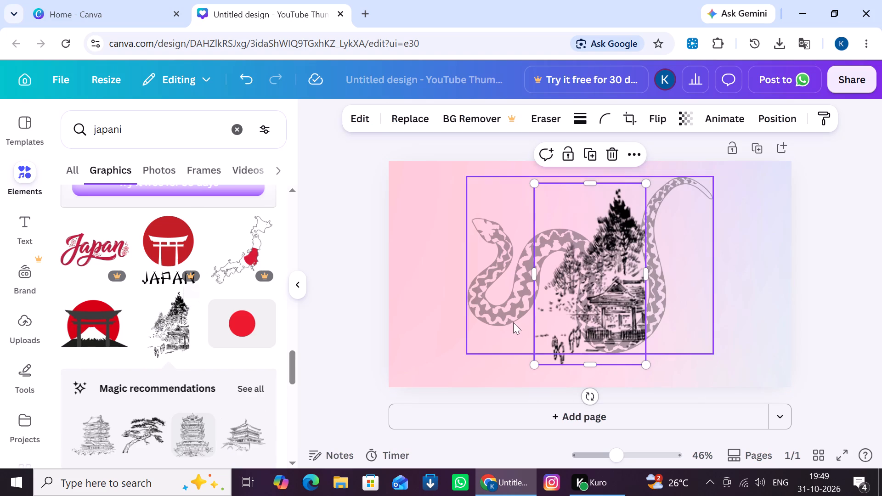
Enlarge the temple-and-trees sketch beyond the page's height and place it against the thumbnail's right edge, overlapping the snake's tail.
{"action": "left_click", "coordinate": [603, 321]}
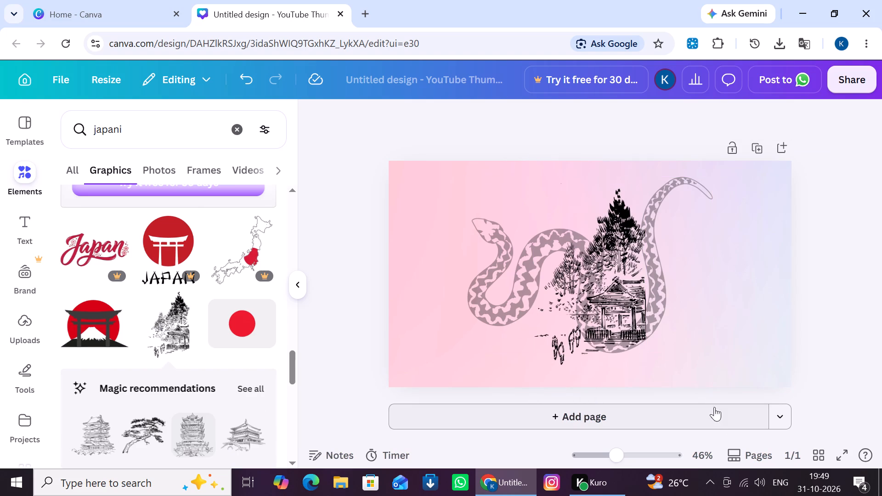
{"action": "left_click", "coordinate": [629, 331]}
{"action": "left_click_drag", "start_coordinate": [648, 366], "coordinate": [759, 403]}
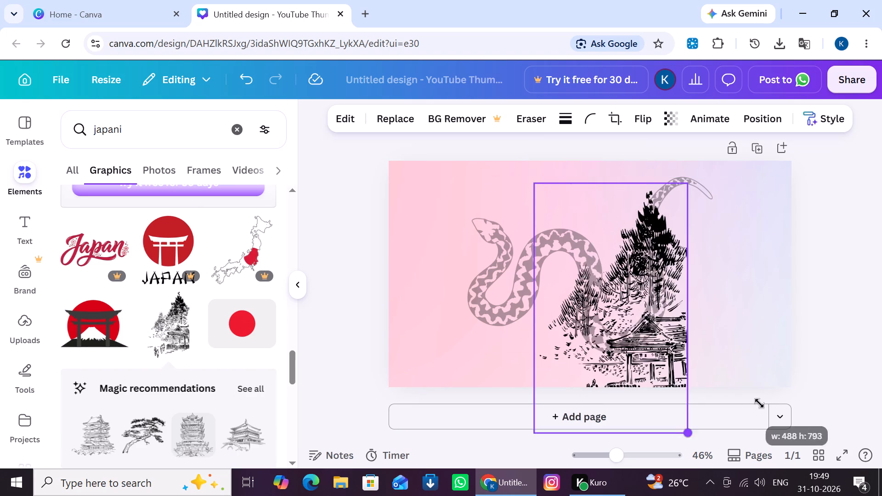
{"action": "left_click_drag", "start_coordinate": [759, 403], "coordinate": [768, 404]}
{"action": "left_click", "coordinate": [684, 343]}
{"action": "left_click_drag", "start_coordinate": [634, 341], "coordinate": [699, 293]}
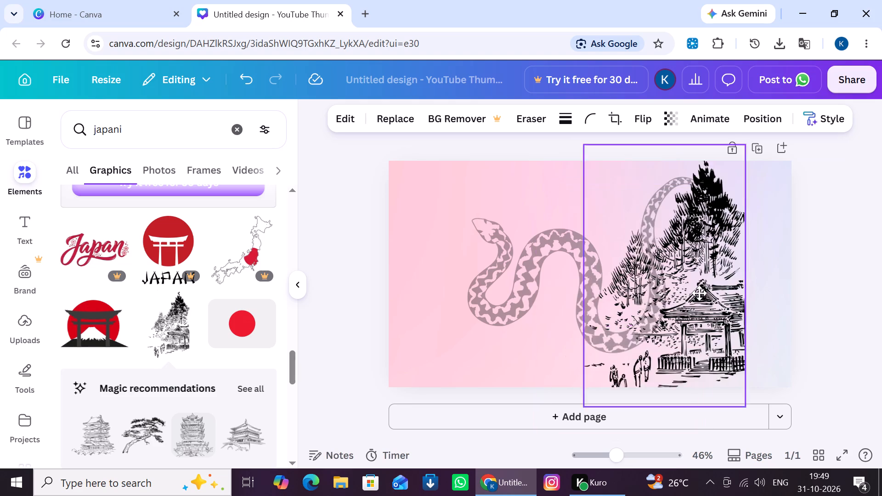
{"action": "left_click_drag", "start_coordinate": [699, 293], "coordinate": [711, 293]}
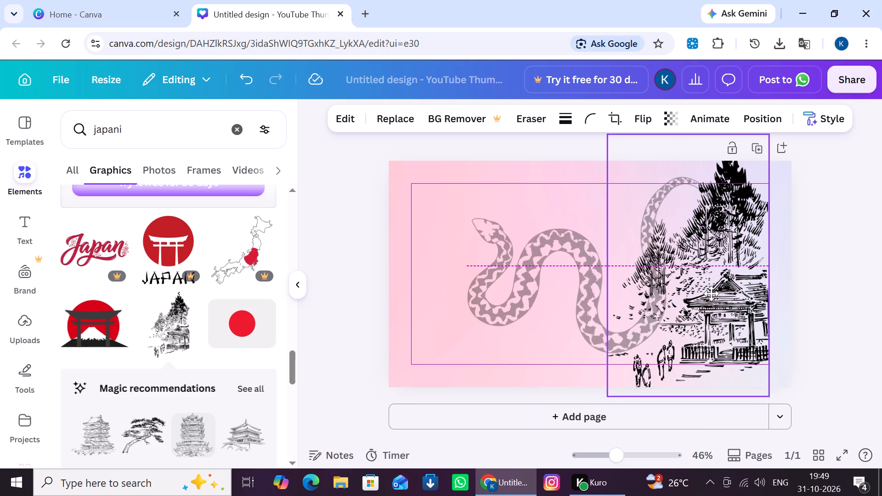
{"action": "left_click_drag", "start_coordinate": [711, 293], "coordinate": [740, 301]}
{"action": "left_click", "coordinate": [402, 319]}
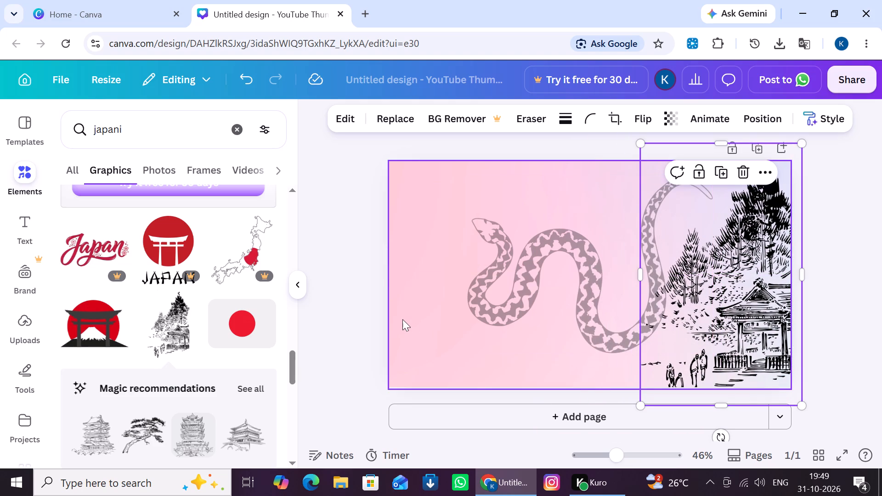
Add the black ink sketch of a leaning tall tree beside temple steps from further down the "japani" graphics results.
{"action": "scroll", "coordinate": [173, 324], "scroll_direction": "down", "scroll_amount": 2}
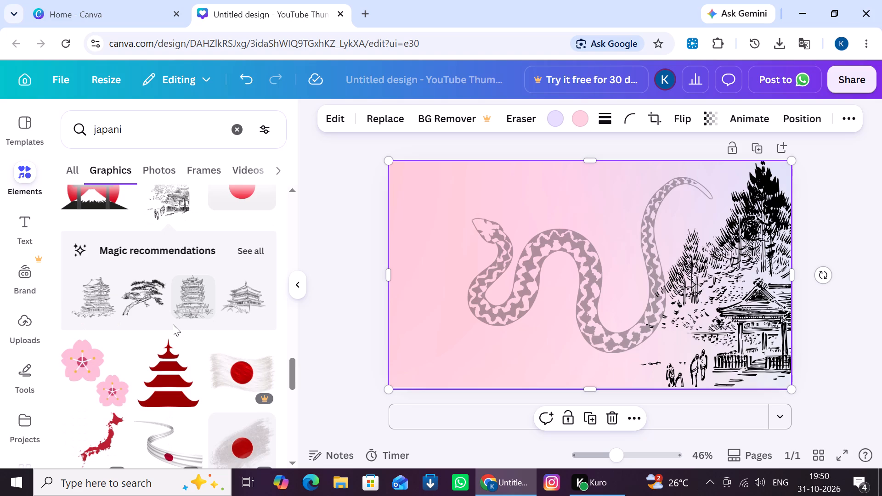
{"action": "scroll", "coordinate": [173, 324], "scroll_direction": "down", "scroll_amount": 6}
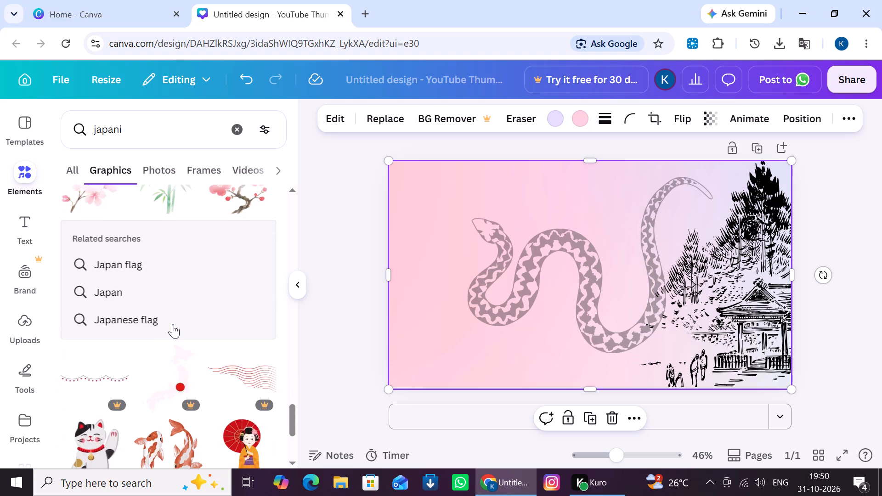
{"action": "scroll", "coordinate": [173, 324], "scroll_direction": "down", "scroll_amount": 5}
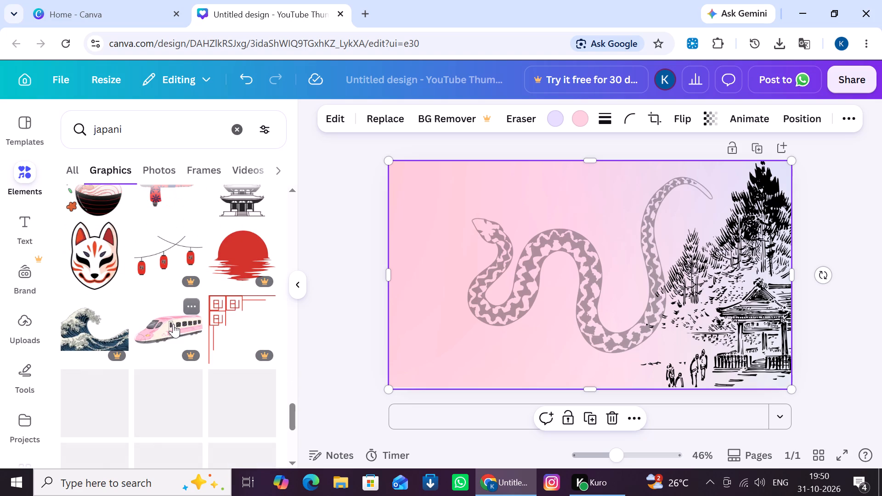
{"action": "scroll", "coordinate": [173, 324], "scroll_direction": "up", "scroll_amount": 1}
{"action": "scroll", "coordinate": [173, 324], "scroll_direction": "down", "scroll_amount": 4}
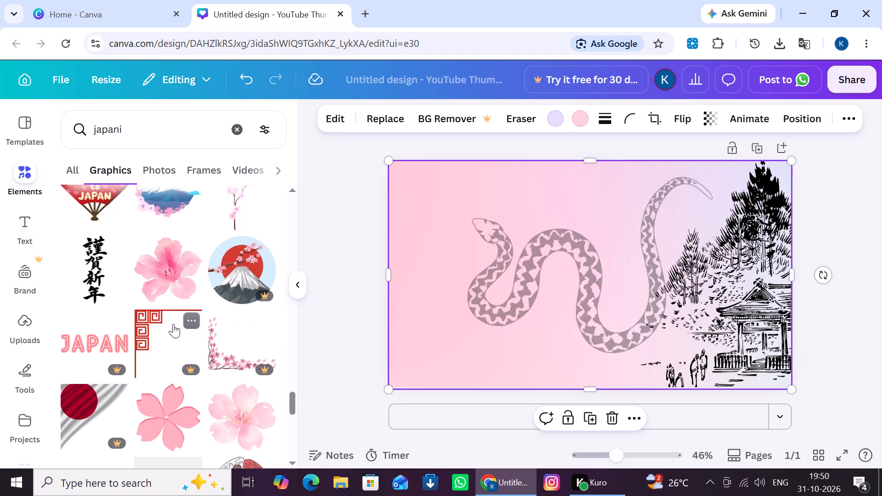
{"action": "scroll", "coordinate": [173, 324], "scroll_direction": "down", "scroll_amount": 6}
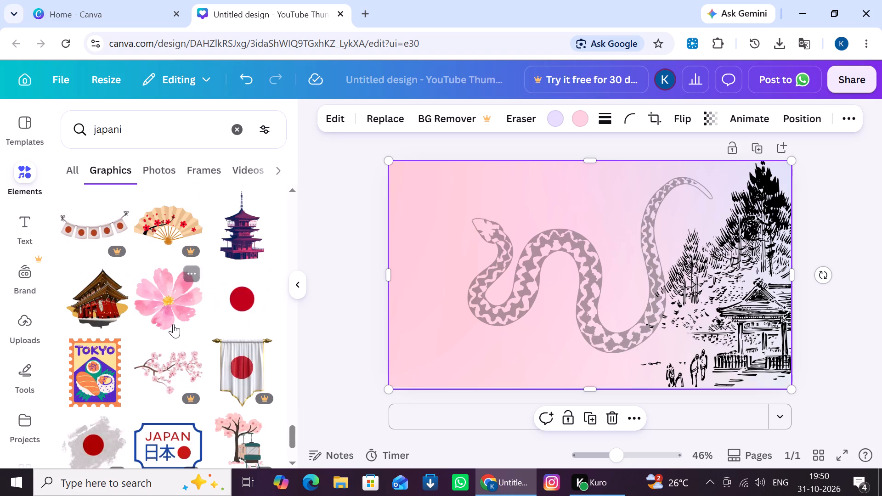
{"action": "scroll", "coordinate": [173, 324], "scroll_direction": "down", "scroll_amount": 6}
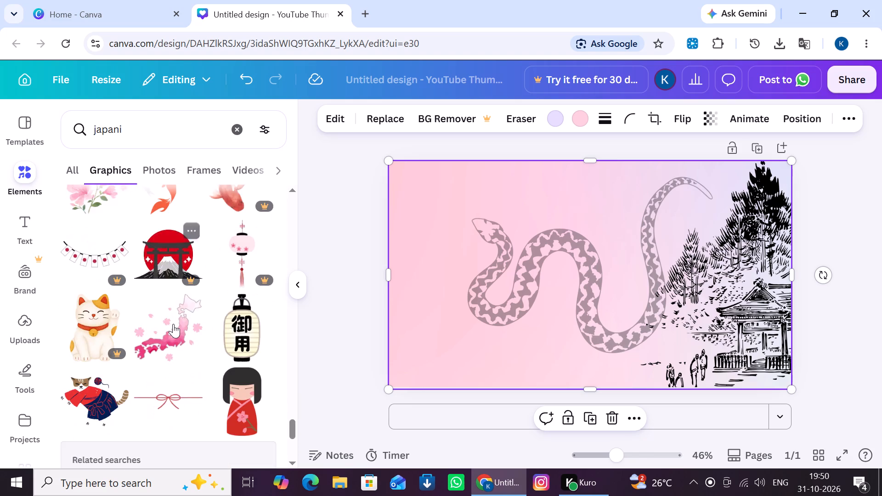
{"action": "scroll", "coordinate": [173, 324], "scroll_direction": "down", "scroll_amount": 4}
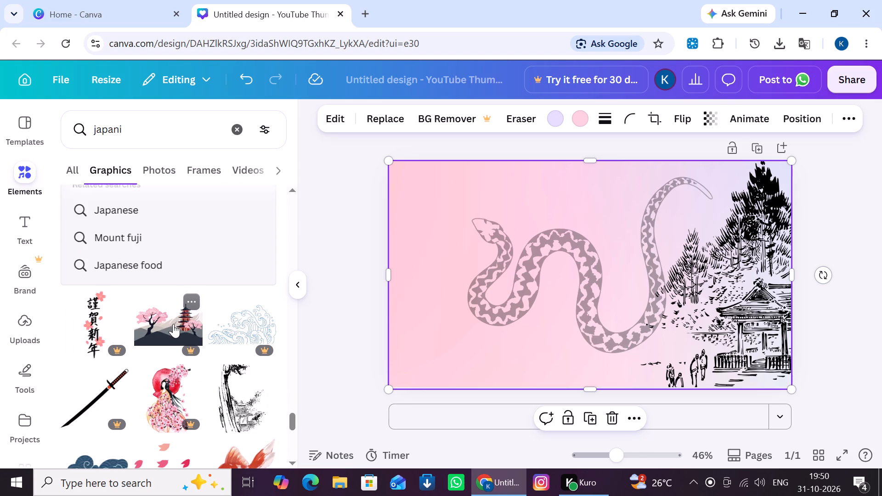
{"action": "scroll", "coordinate": [173, 324], "scroll_direction": "down", "scroll_amount": 2}
{"action": "scroll", "coordinate": [173, 324], "scroll_direction": "up", "scroll_amount": 4}
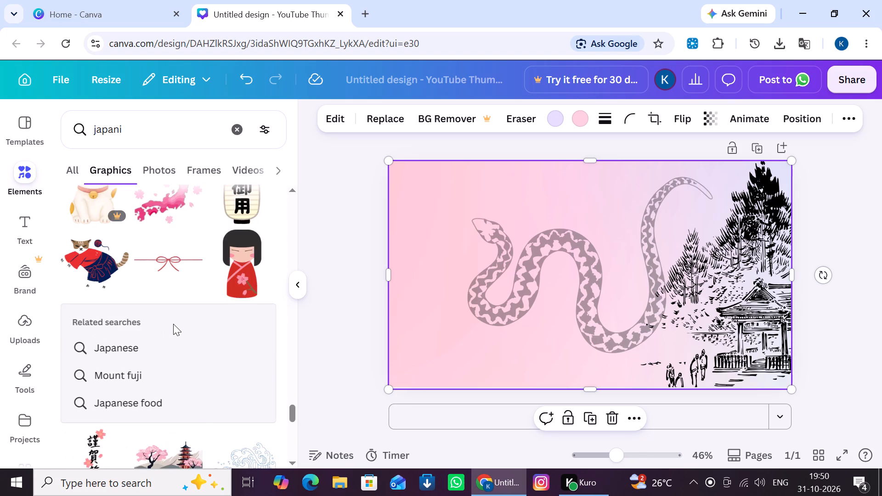
{"action": "scroll", "coordinate": [173, 324], "scroll_direction": "down", "scroll_amount": 4}
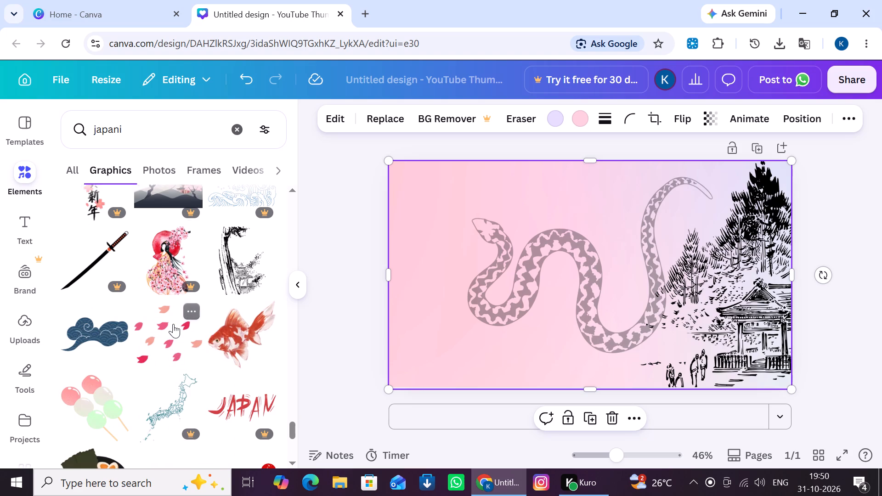
{"action": "scroll", "coordinate": [173, 324], "scroll_direction": "down", "scroll_amount": 2}
{"action": "scroll", "coordinate": [173, 324], "scroll_direction": "up", "scroll_amount": 2}
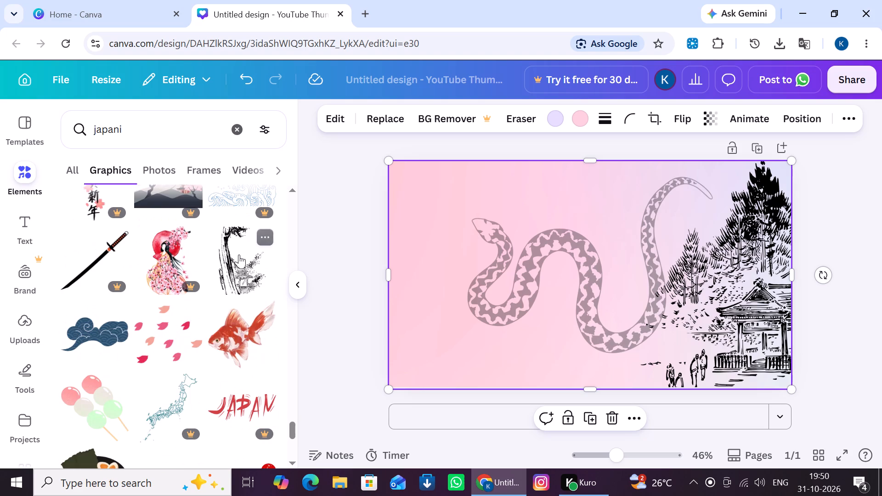
{"action": "left_click", "coordinate": [239, 254]}
Place the new tree-and-temple-steps sketch against the thumbnail's left edge and enlarge it beyond the page's height, overlapping the snake's front coils.
{"action": "left_click_drag", "start_coordinate": [585, 299], "coordinate": [470, 295]}
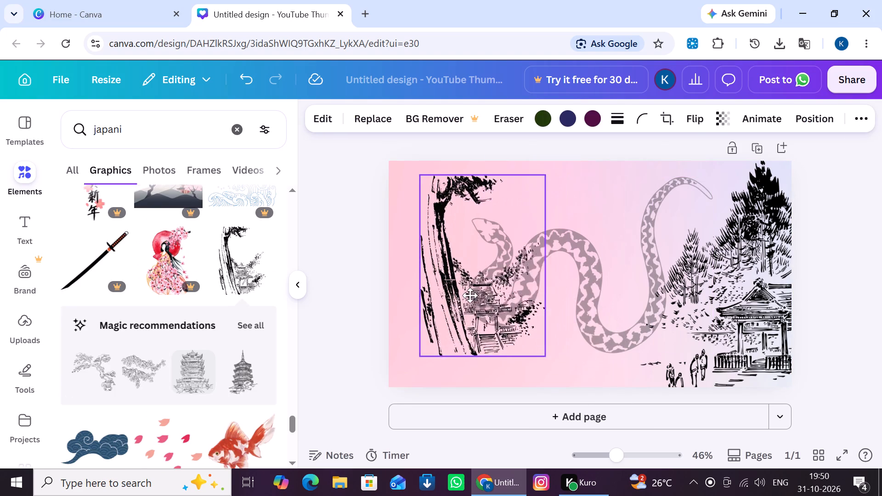
{"action": "left_click_drag", "start_coordinate": [470, 295], "coordinate": [450, 304]}
{"action": "left_click_drag", "start_coordinate": [519, 358], "coordinate": [526, 401]}
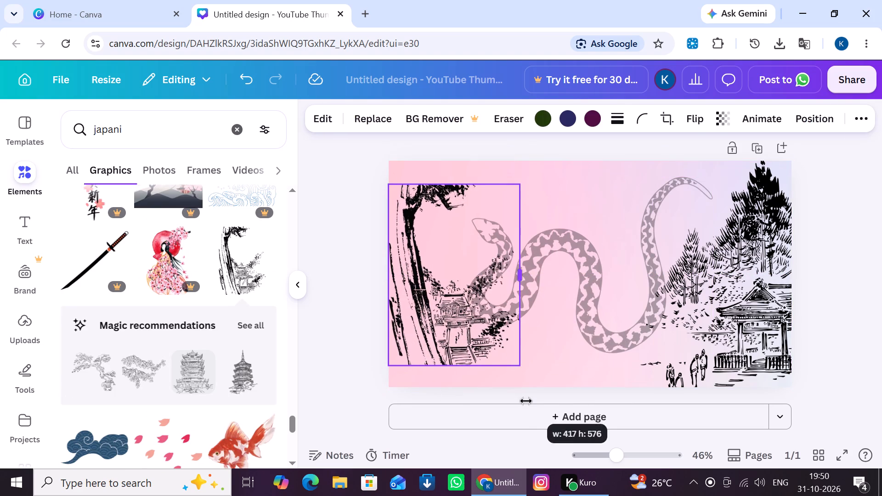
{"action": "left_click_drag", "start_coordinate": [526, 401], "coordinate": [510, 379]}
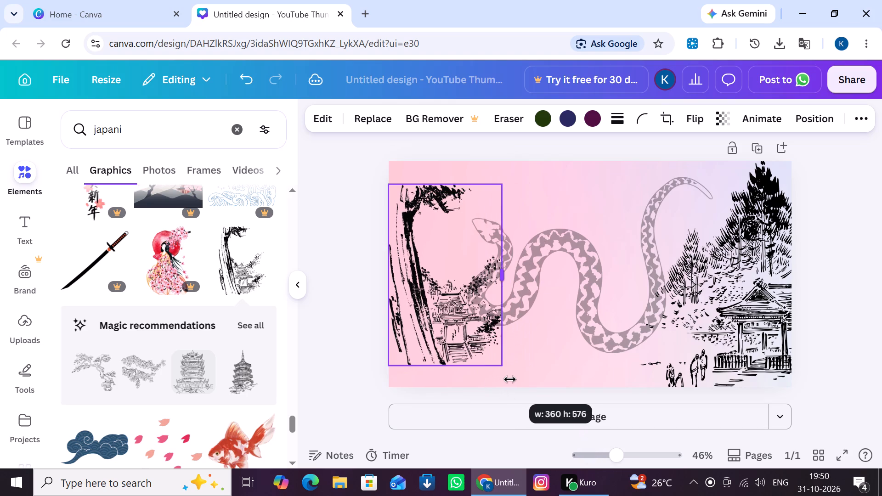
{"action": "left_click_drag", "start_coordinate": [510, 379], "coordinate": [513, 374]}
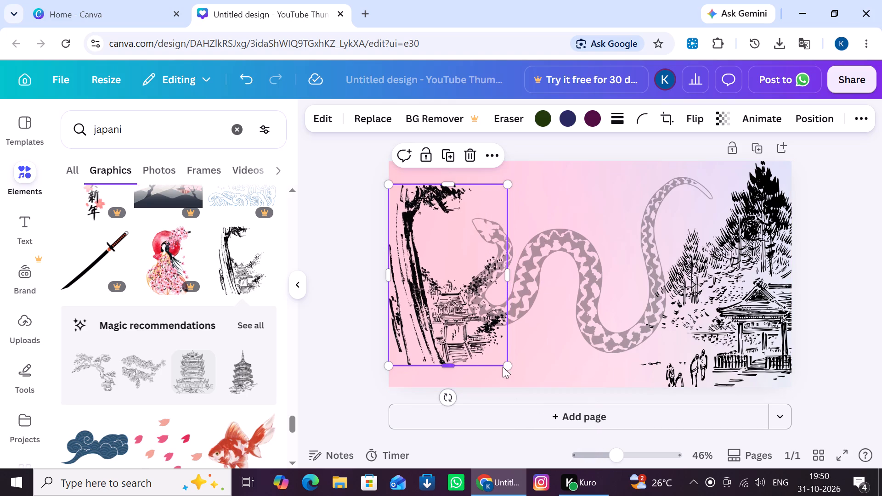
{"action": "left_click_drag", "start_coordinate": [508, 368], "coordinate": [530, 411]}
{"action": "left_click_drag", "start_coordinate": [497, 367], "coordinate": [494, 334]}
{"action": "left_click_drag", "start_coordinate": [532, 377], "coordinate": [545, 402]}
{"action": "left_click", "coordinate": [352, 320]}
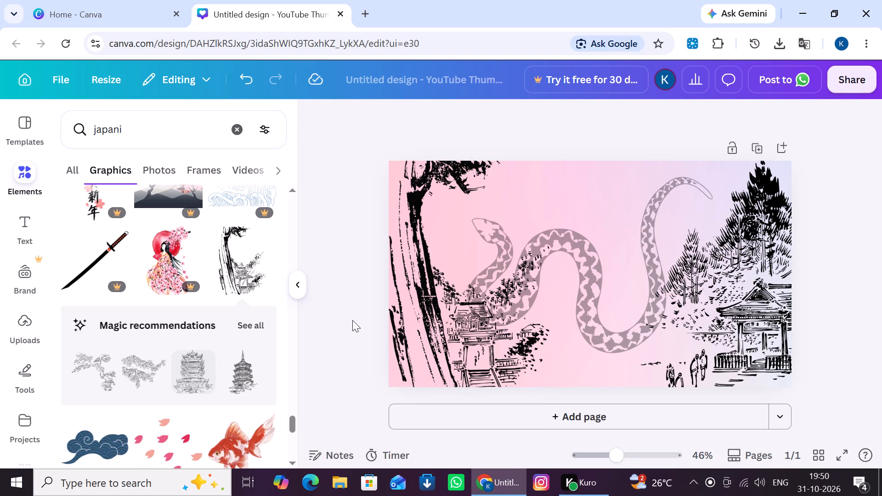
Browse further through the "japani" graphics results for another element that could suit the thumbnail.
{"action": "scroll", "coordinate": [210, 342], "scroll_direction": "down", "scroll_amount": 4}
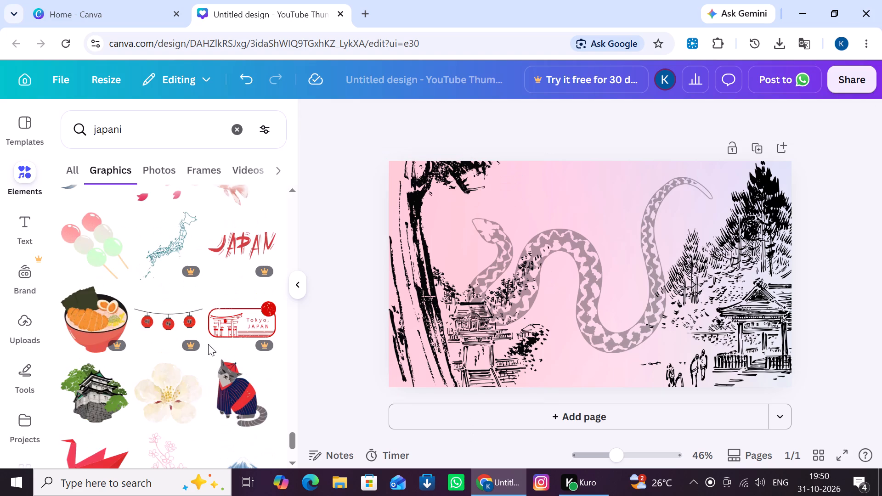
{"action": "scroll", "coordinate": [208, 344], "scroll_direction": "down", "scroll_amount": 5}
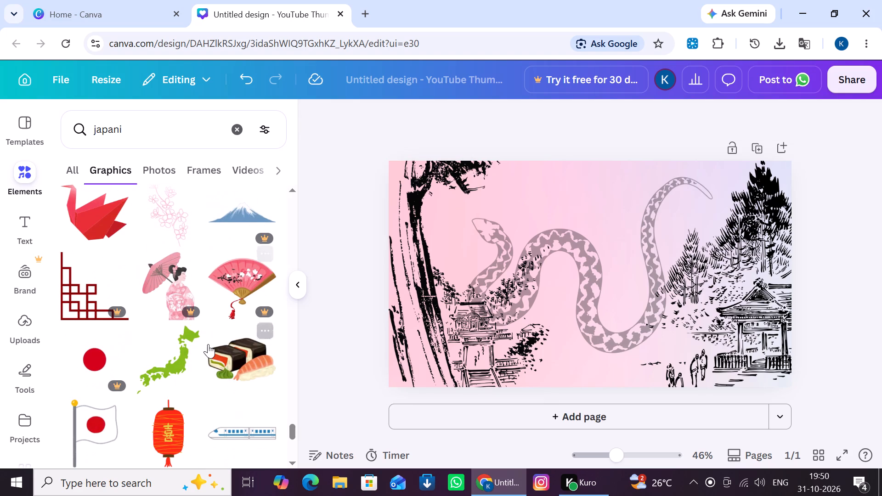
{"action": "scroll", "coordinate": [208, 344], "scroll_direction": "down", "scroll_amount": 5}
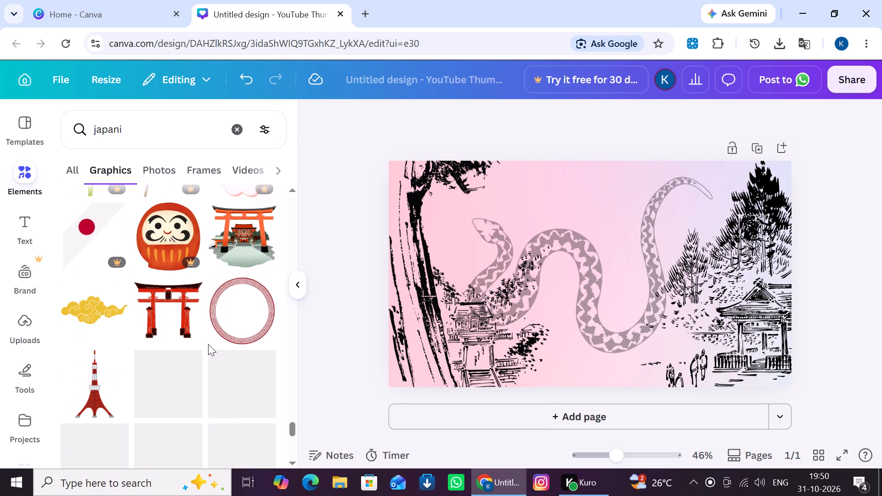
{"action": "scroll", "coordinate": [208, 344], "scroll_direction": "down", "scroll_amount": 4}
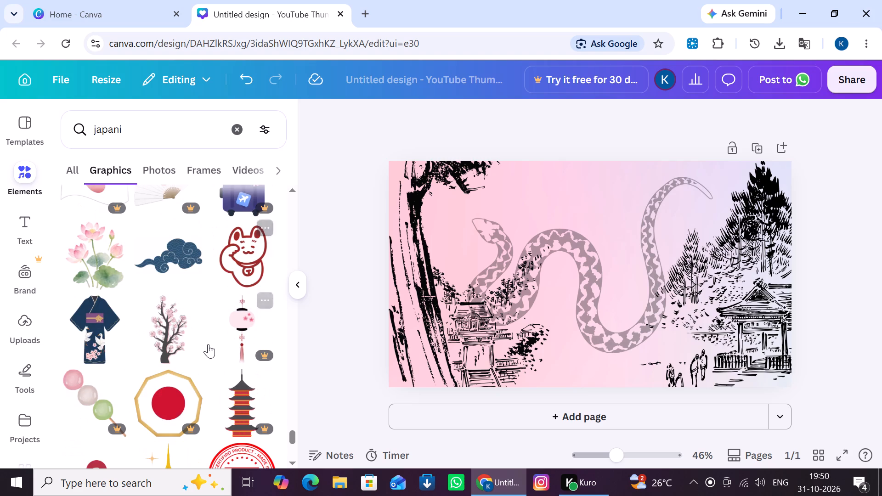
{"action": "scroll", "coordinate": [208, 344], "scroll_direction": "down", "scroll_amount": 5}
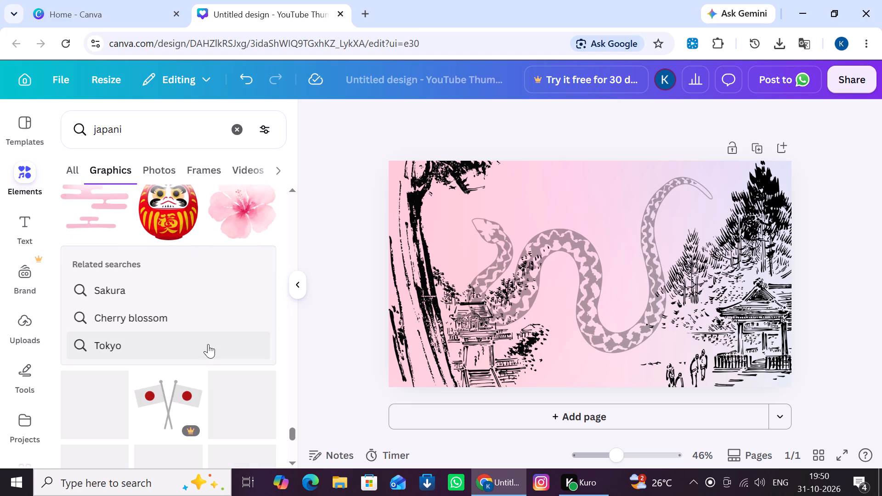
{"action": "scroll", "coordinate": [208, 344], "scroll_direction": "down", "scroll_amount": 3}
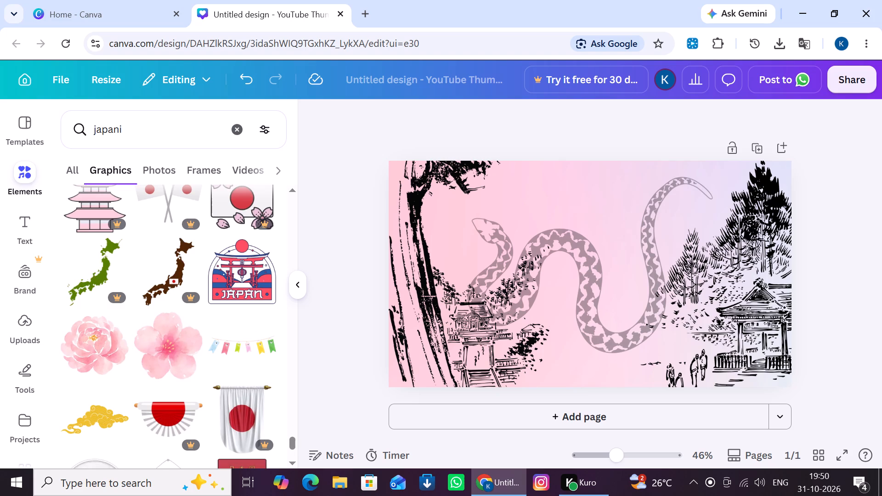
Replace the element search with "black and whuite boy" and look through the full set of graphics results.
{"action": "left_click", "coordinate": [232, 130]}
{"action": "left_click", "coordinate": [181, 122]}
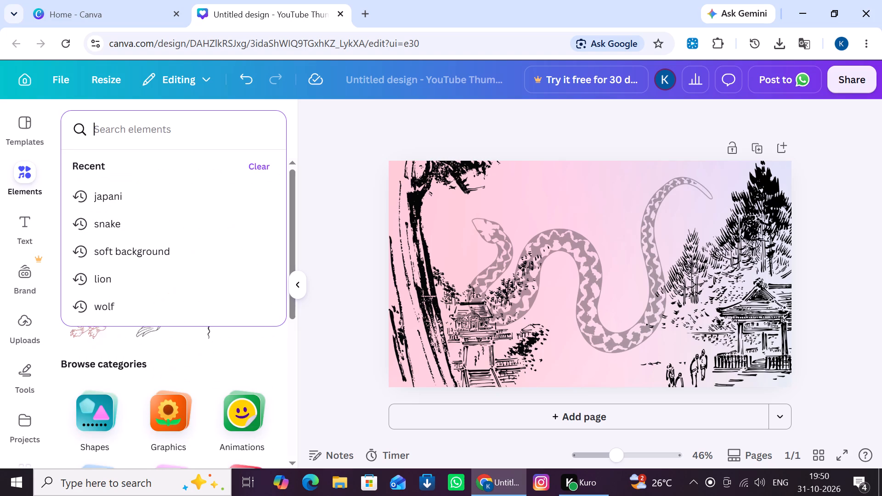
{"action": "key", "text": "b"}
{"action": "key", "text": "o"}
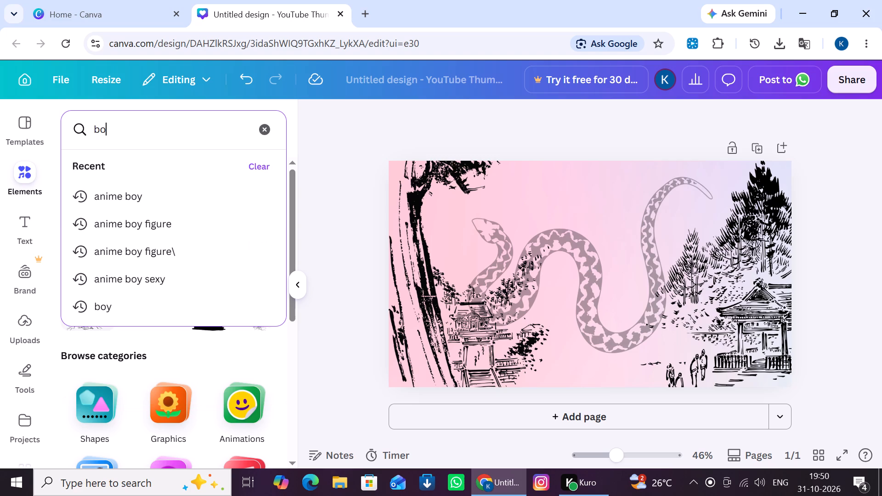
{"action": "key", "text": "BackSpace"}
{"action": "key", "text": "k"}
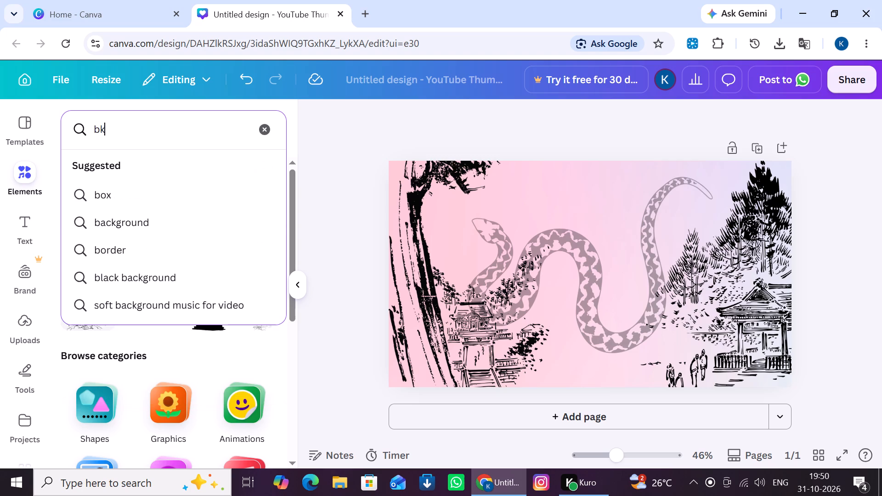
{"action": "key", "text": "BackSpace"}
{"action": "type", "text": "lack and"}
{"action": "key", "text": "space"}
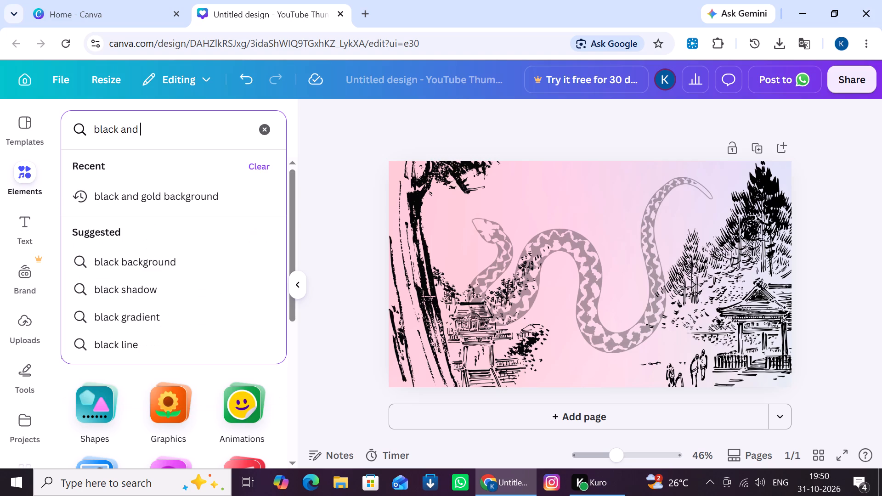
{"action": "type", "text": "whuite"}
{"action": "key", "text": "space"}
{"action": "key", "text": "BackSpace"}
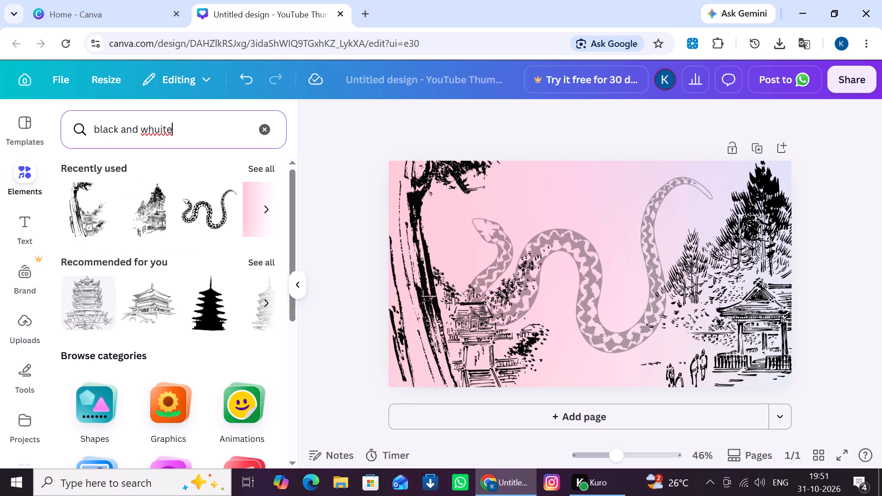
{"action": "key", "text": "space"}
{"action": "type", "text": "boy"}
{"action": "key", "text": "Return"}
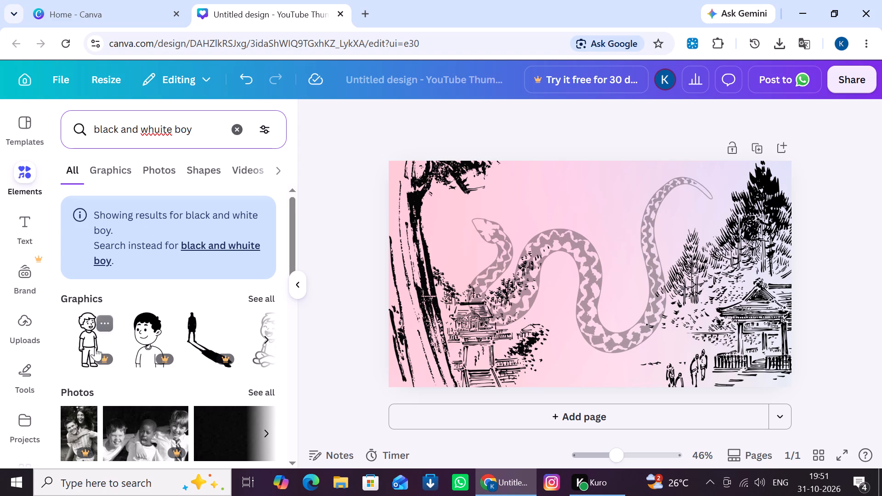
{"action": "scroll", "coordinate": [123, 304], "scroll_direction": "down", "scroll_amount": 6}
{"action": "scroll", "coordinate": [163, 289], "scroll_direction": "up", "scroll_amount": 6}
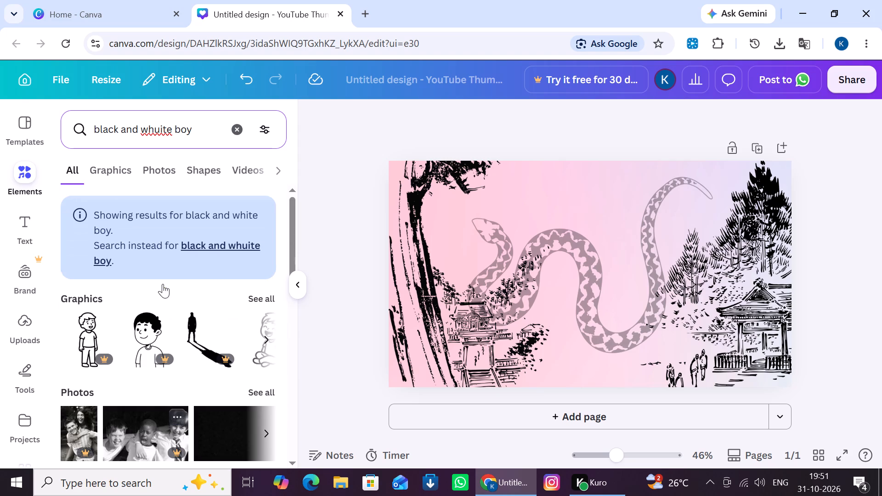
{"action": "left_click", "coordinate": [268, 294]}
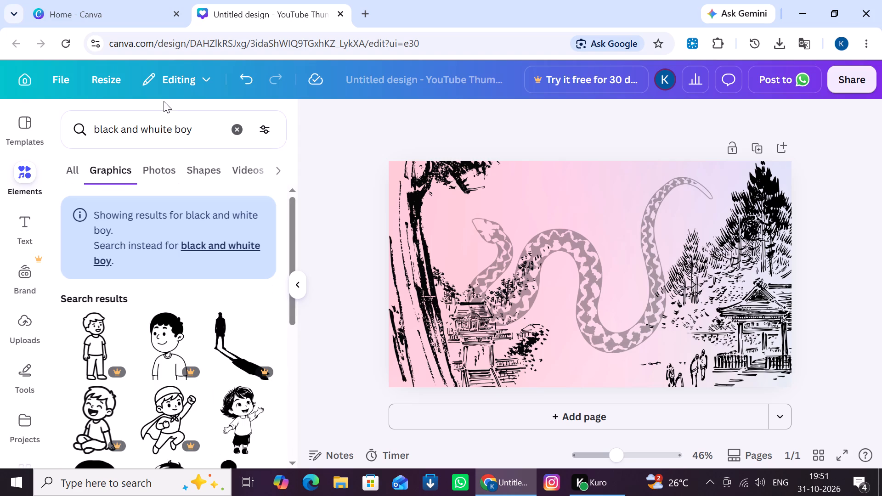
{"action": "scroll", "coordinate": [176, 222], "scroll_direction": "down", "scroll_amount": 4}
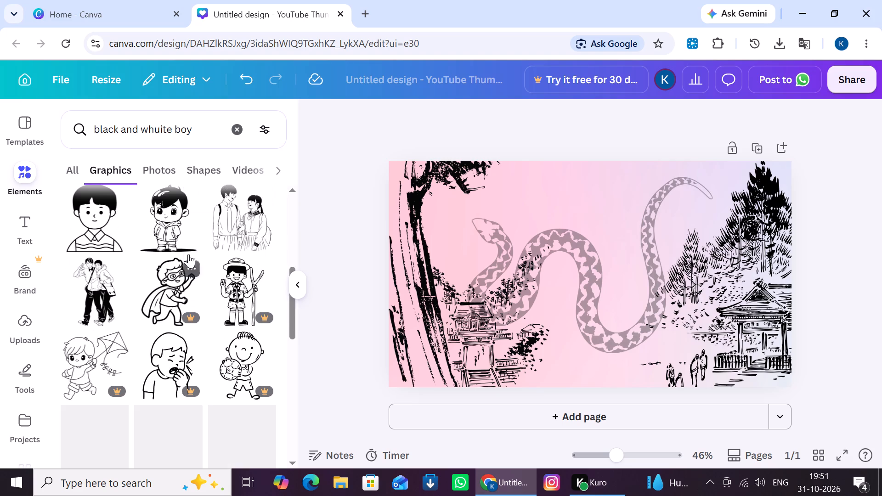
{"action": "scroll", "coordinate": [189, 254], "scroll_direction": "up", "scroll_amount": 3}
Change the graphics search to "black and whuite men".
{"action": "left_click", "coordinate": [204, 127]}
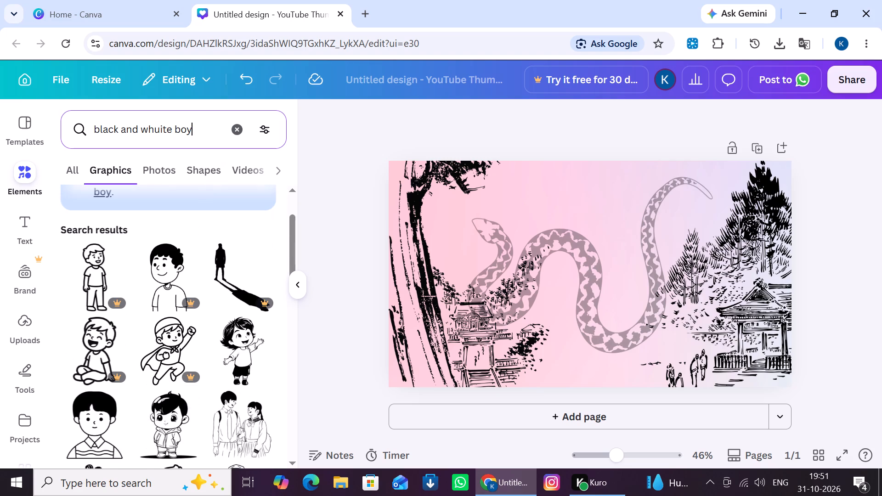
{"action": "key", "text": "BackSpace"}
{"action": "key", "text": "BackSpace"}
{"action": "key", "text": "BackSpace"}
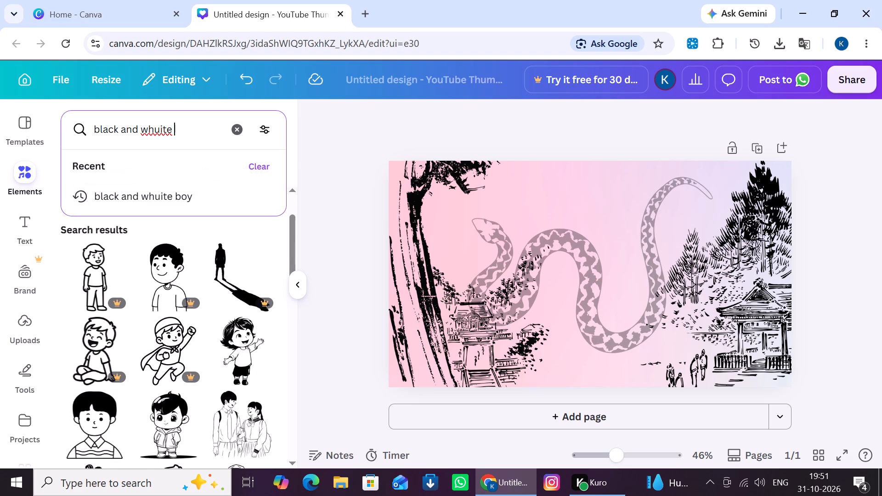
{"action": "type", "text": "men"}
{"action": "key", "text": "space"}
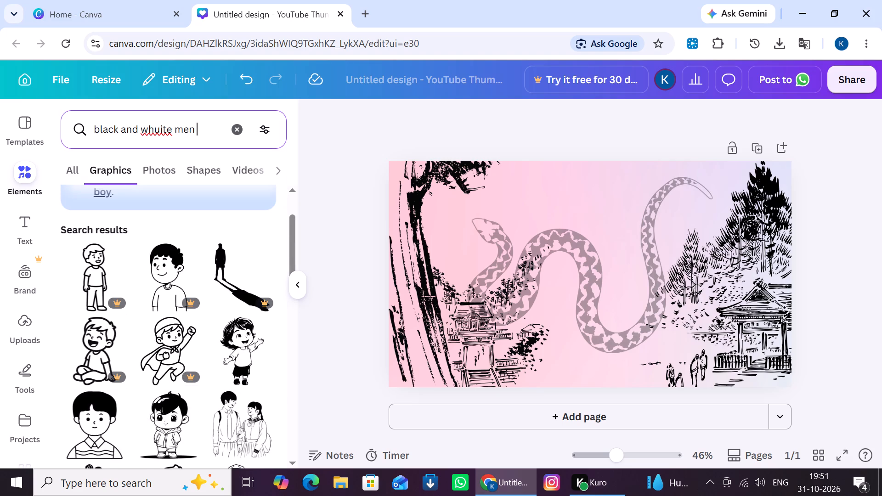
{"action": "key", "text": "Return"}
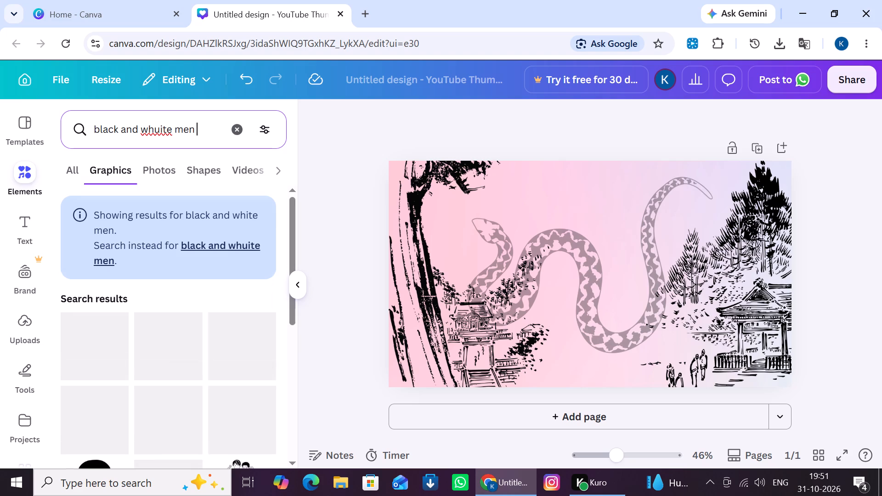
Look through the "black and whuite men" graphics results for a male figure that suits the thumbnail.
{"action": "scroll", "coordinate": [159, 305], "scroll_direction": "down", "scroll_amount": 2}
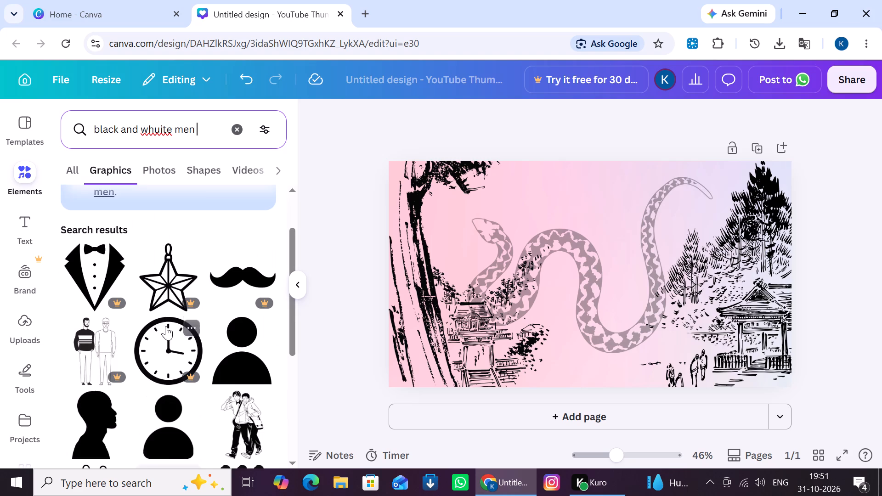
{"action": "scroll", "coordinate": [166, 326], "scroll_direction": "down", "scroll_amount": 3}
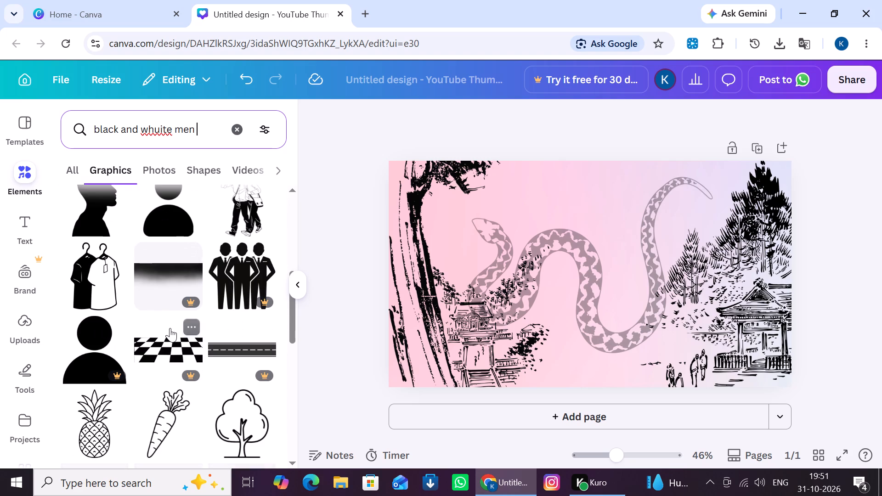
{"action": "scroll", "coordinate": [170, 328], "scroll_direction": "down", "scroll_amount": 6}
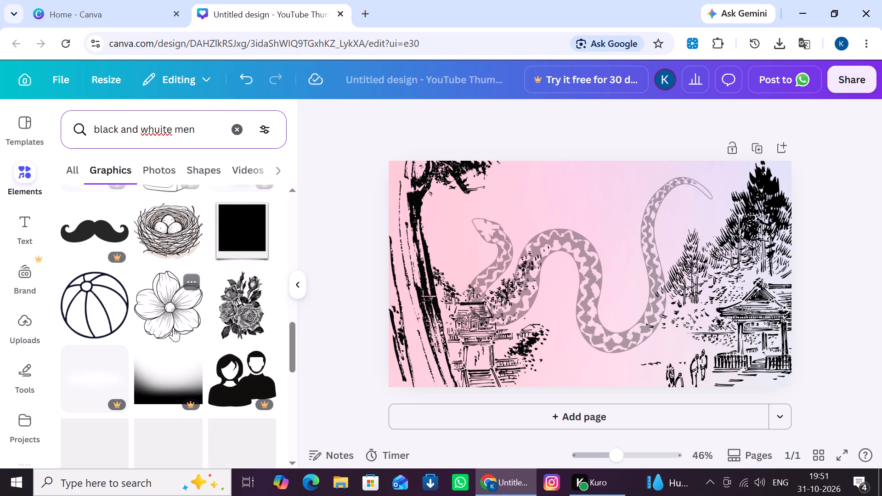
{"action": "scroll", "coordinate": [173, 316], "scroll_direction": "down", "scroll_amount": 7}
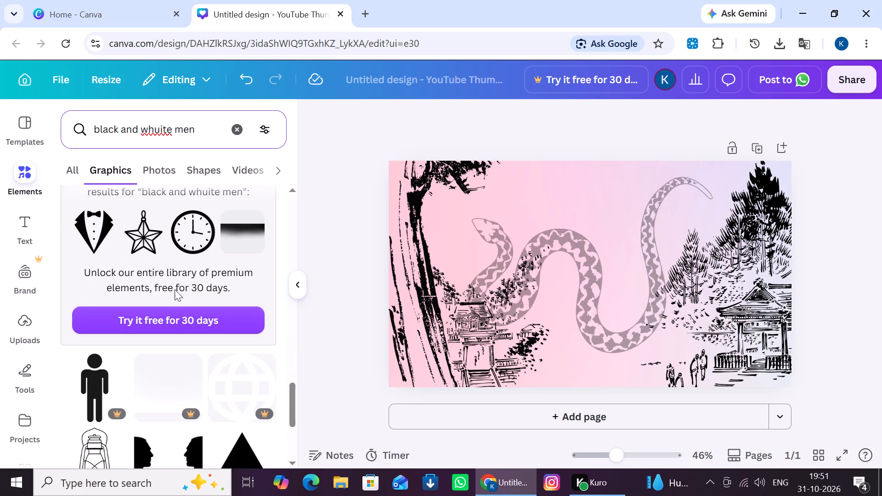
Change the graphics search to "black and whuite anime".
{"action": "left_click_drag", "start_coordinate": [194, 130], "coordinate": [170, 136]}
{"action": "key", "text": "BackSpace"}
{"action": "key", "text": "space"}
{"action": "type", "text": "anime"}
{"action": "key", "text": "Return"}
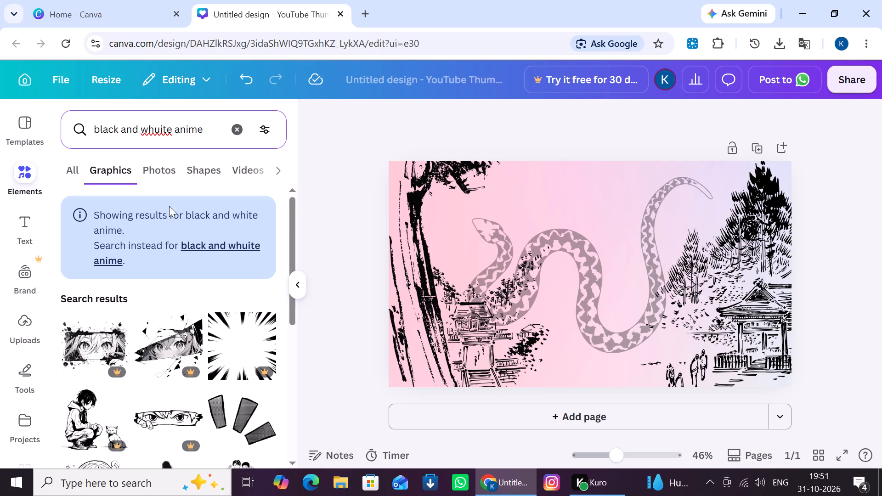
Look through the "black and whuite anime" graphics results for a free figure that matches the ink-sketch style.
{"action": "scroll", "coordinate": [201, 318], "scroll_direction": "down", "scroll_amount": 3}
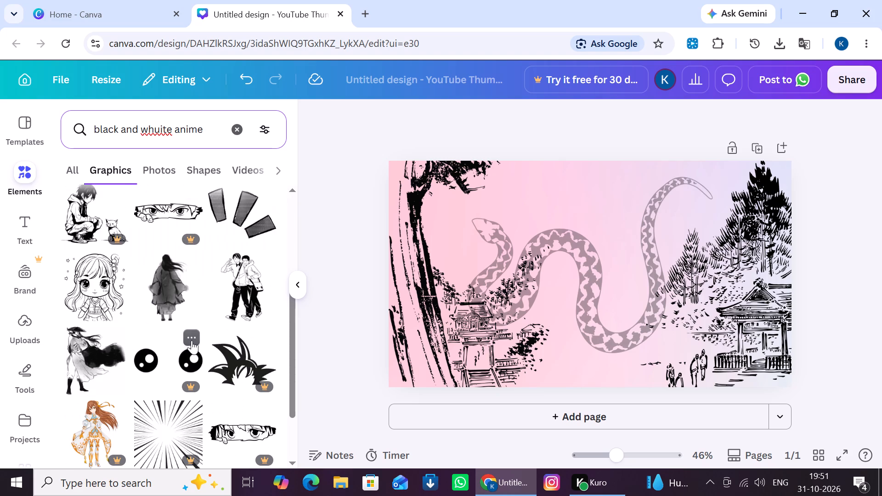
{"action": "scroll", "coordinate": [192, 340], "scroll_direction": "down", "scroll_amount": 5}
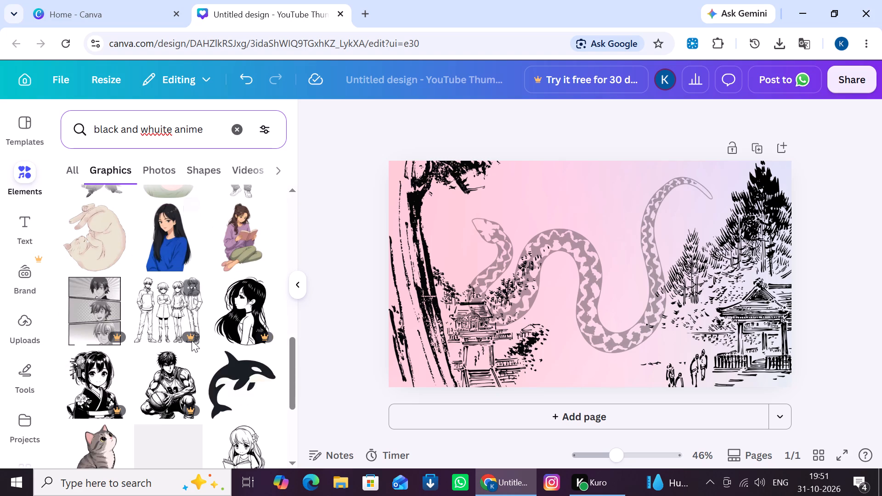
{"action": "scroll", "coordinate": [192, 340], "scroll_direction": "down", "scroll_amount": 2}
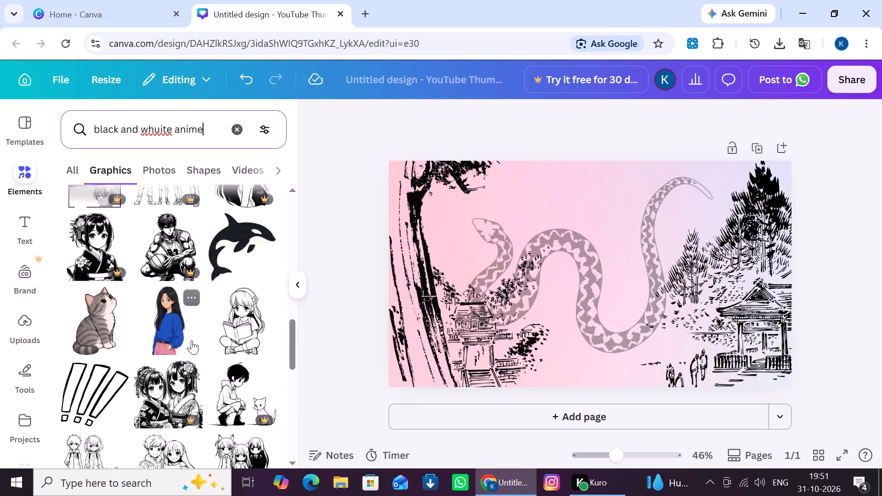
{"action": "scroll", "coordinate": [192, 340], "scroll_direction": "down", "scroll_amount": 4}
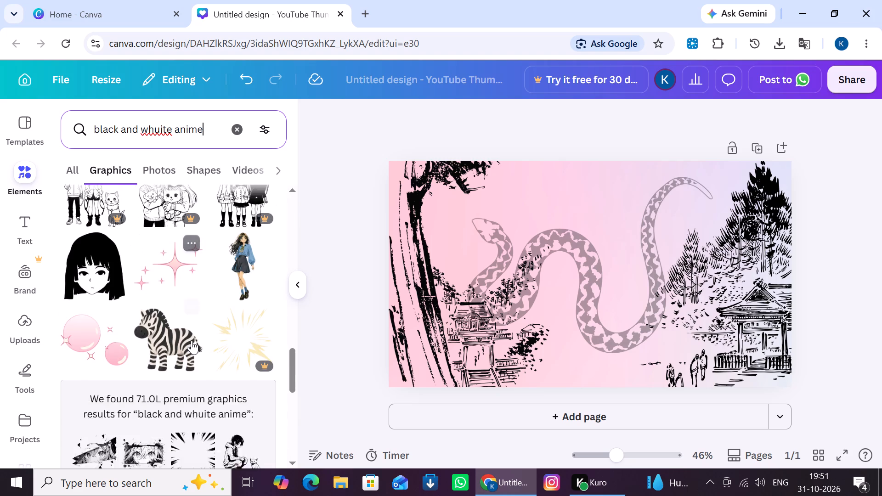
{"action": "scroll", "coordinate": [192, 340], "scroll_direction": "down", "scroll_amount": 5}
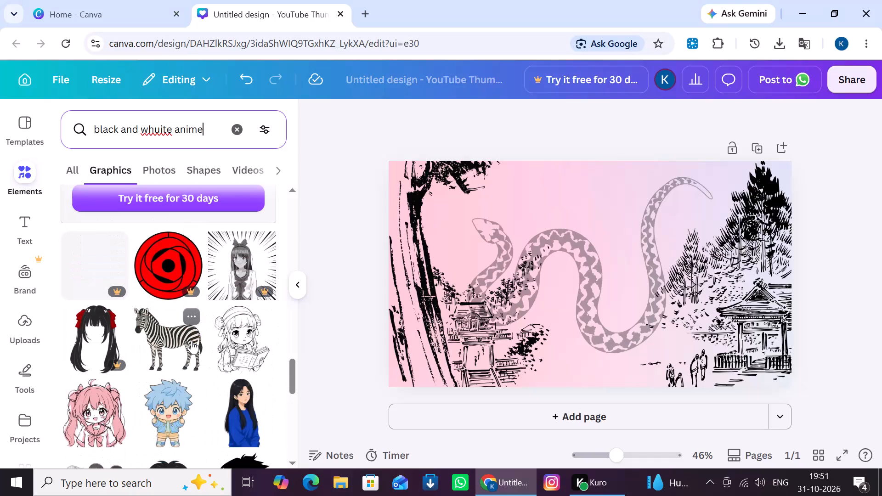
{"action": "scroll", "coordinate": [192, 340], "scroll_direction": "down", "scroll_amount": 5}
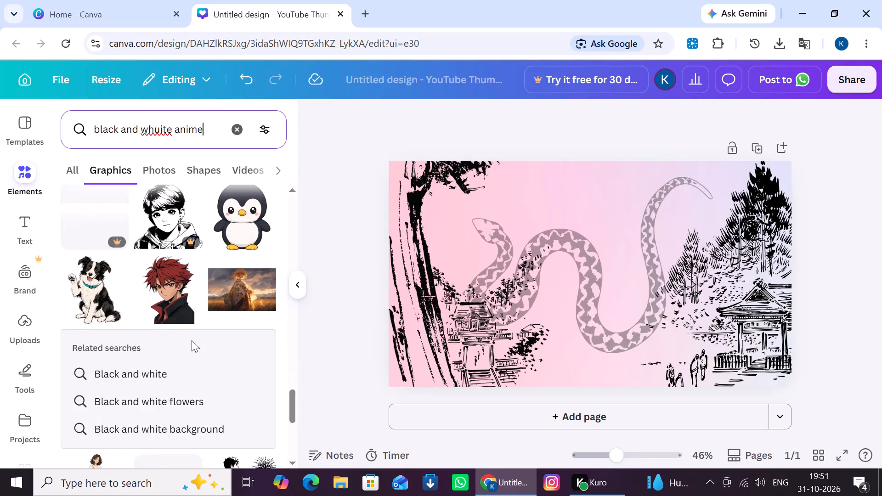
{"action": "scroll", "coordinate": [192, 340], "scroll_direction": "down", "scroll_amount": 4}
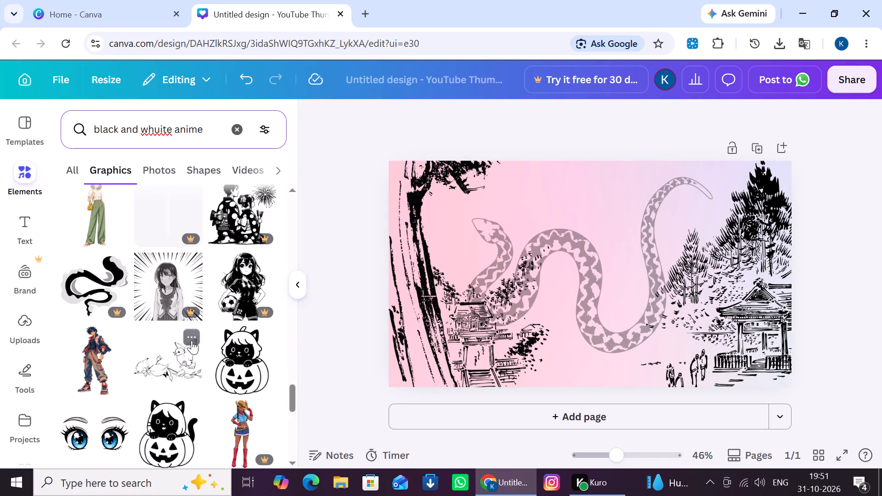
{"action": "scroll", "coordinate": [192, 340], "scroll_direction": "down", "scroll_amount": 5}
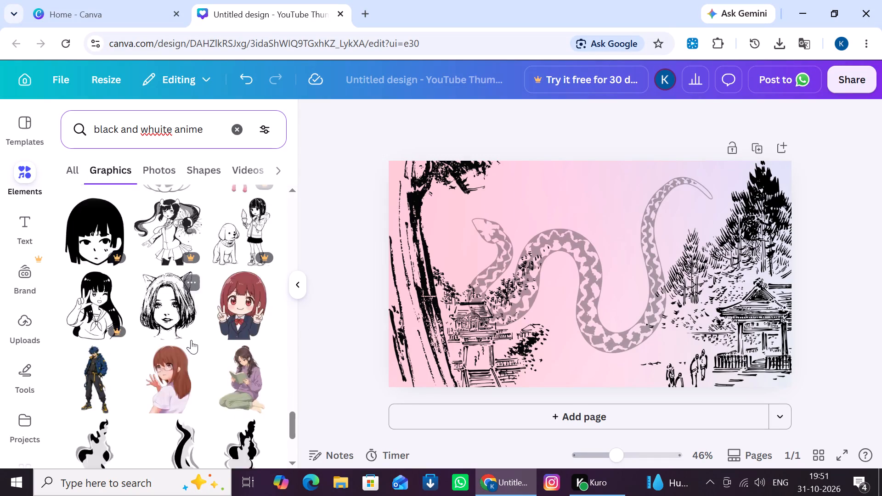
{"action": "scroll", "coordinate": [189, 338], "scroll_direction": "down", "scroll_amount": 5}
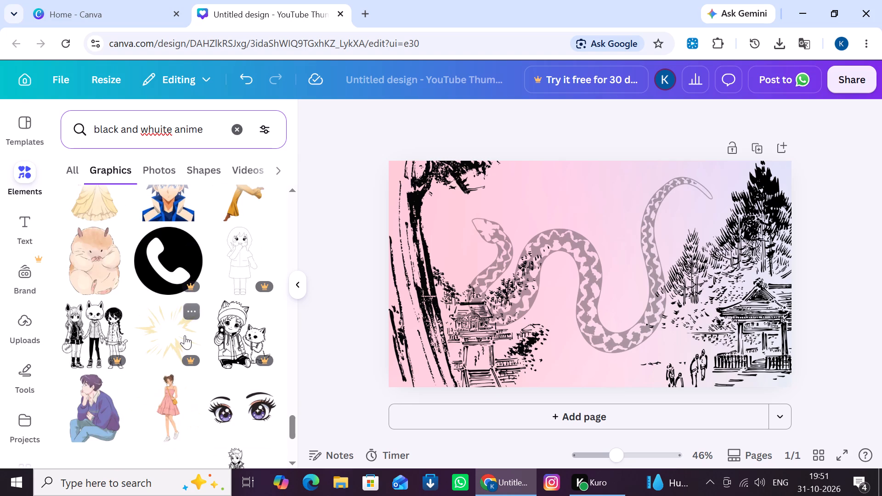
{"action": "scroll", "coordinate": [185, 335], "scroll_direction": "down", "scroll_amount": 5}
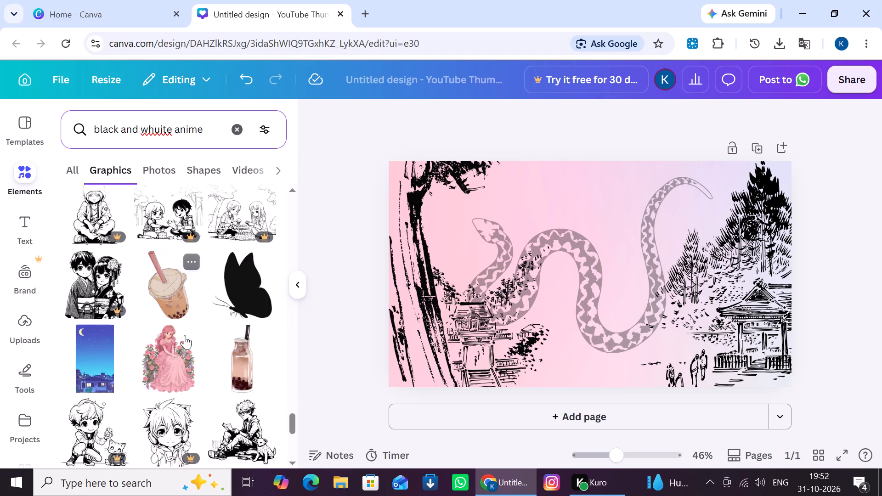
{"action": "scroll", "coordinate": [185, 335], "scroll_direction": "down", "scroll_amount": 3}
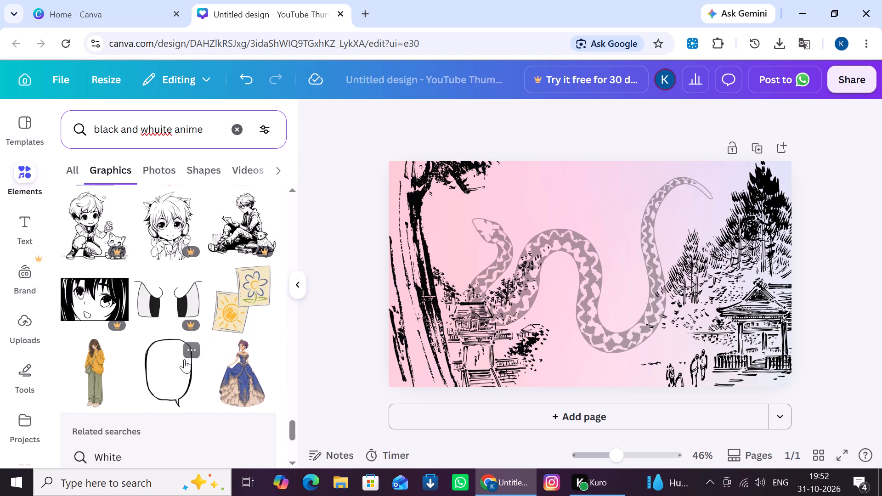
{"action": "scroll", "coordinate": [184, 359], "scroll_direction": "down", "scroll_amount": 4}
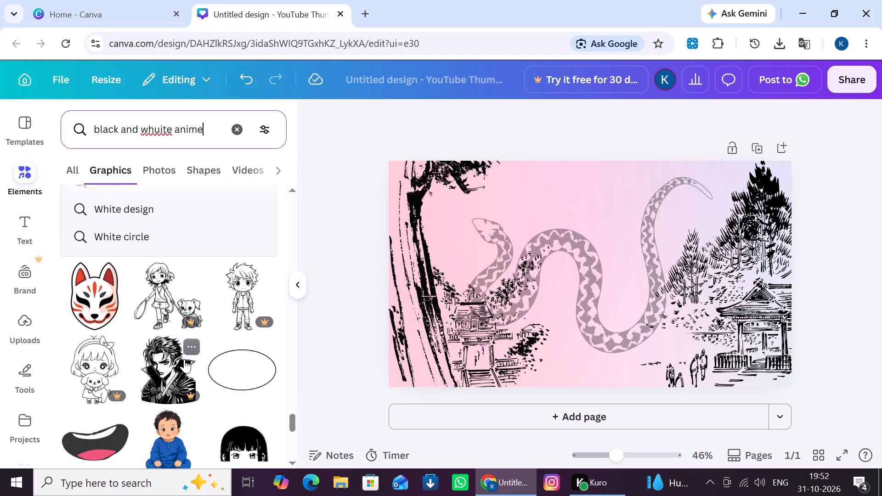
{"action": "scroll", "coordinate": [184, 359], "scroll_direction": "down", "scroll_amount": 4}
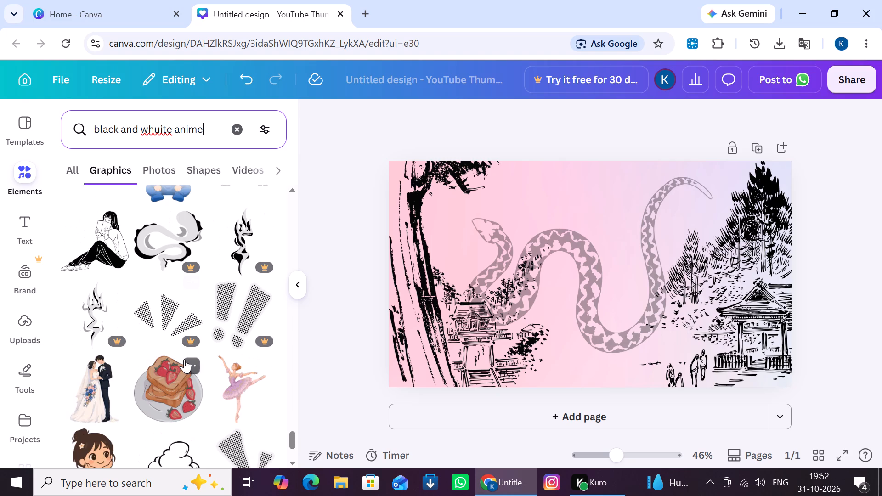
Add the seated girl reading a book graphic, enlarge it and place it near the page's centre over the snake's middle coils.
{"action": "left_click", "coordinate": [118, 247]}
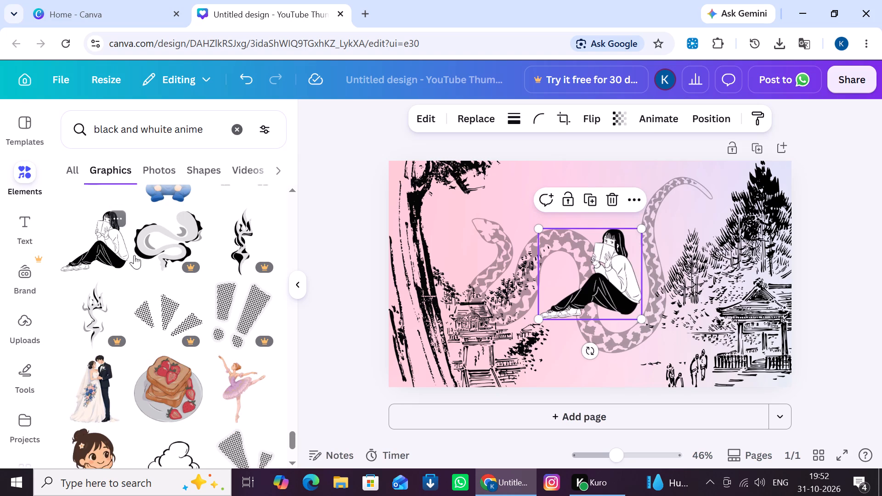
{"action": "left_click", "coordinate": [612, 297]}
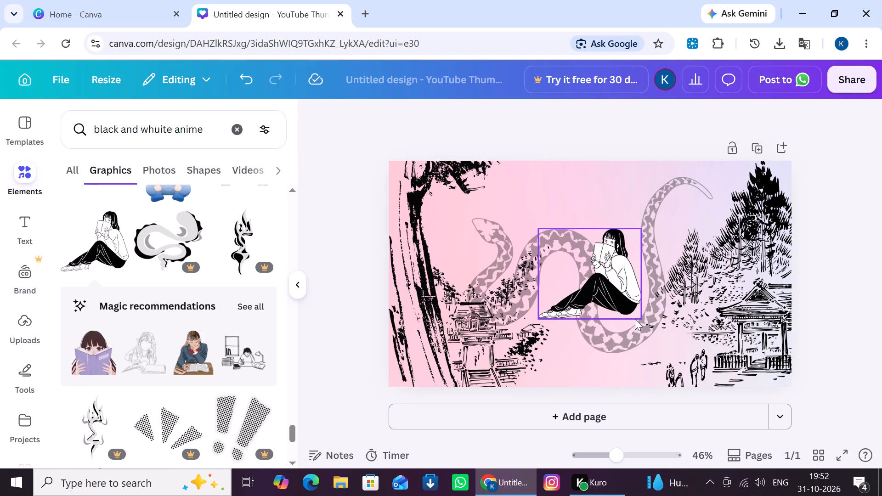
{"action": "left_click_drag", "start_coordinate": [628, 304], "coordinate": [544, 327]}
{"action": "left_click_drag", "start_coordinate": [558, 340], "coordinate": [655, 399]}
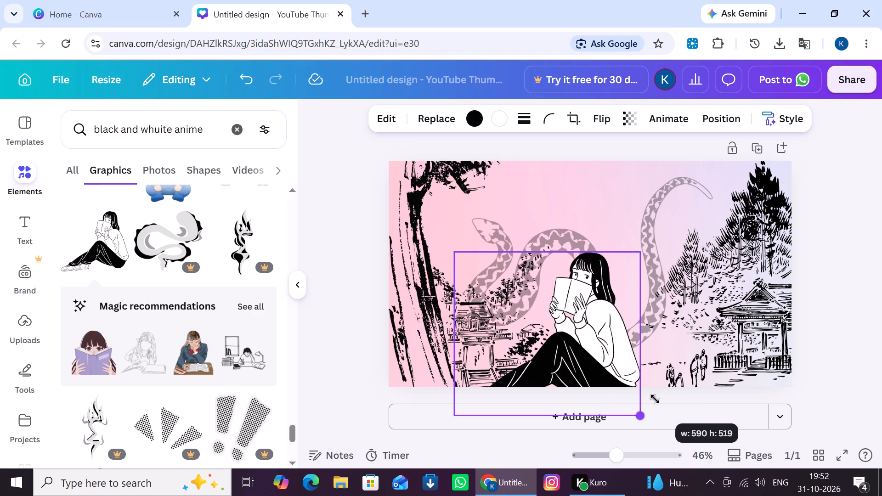
{"action": "left_click_drag", "start_coordinate": [655, 399], "coordinate": [617, 354]}
{"action": "left_click_drag", "start_coordinate": [577, 348], "coordinate": [611, 372]}
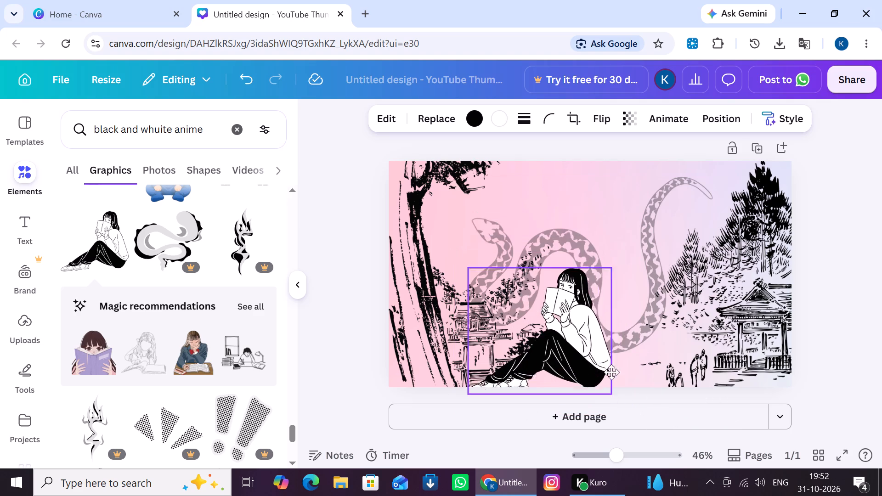
{"action": "left_click_drag", "start_coordinate": [611, 372], "coordinate": [620, 362]}
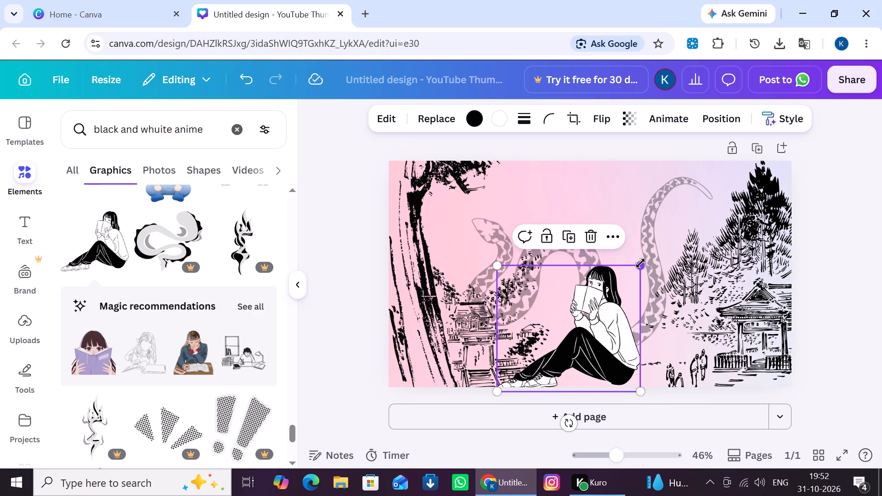
{"action": "left_click_drag", "start_coordinate": [643, 261], "coordinate": [654, 274]}
{"action": "left_click_drag", "start_coordinate": [593, 325], "coordinate": [585, 258]}
Browse further through the "black and whuite anime" graphics results for another suitable element.
{"action": "scroll", "coordinate": [164, 353], "scroll_direction": "down", "scroll_amount": 5}
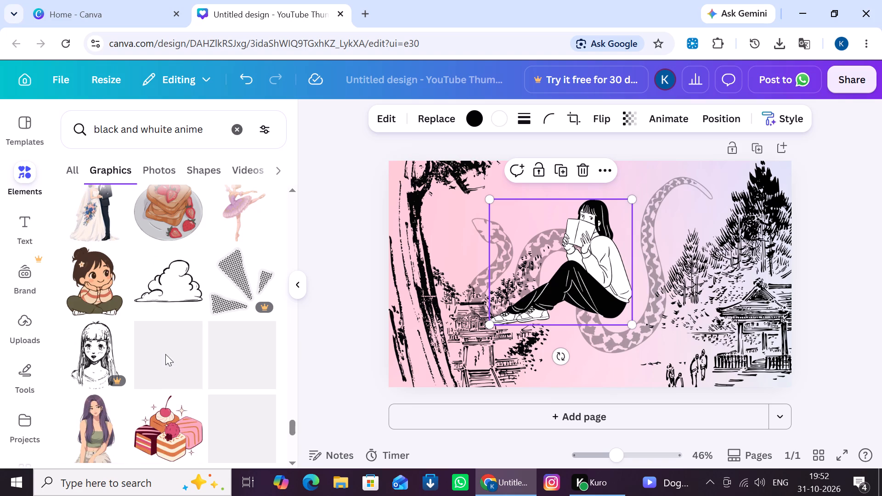
{"action": "scroll", "coordinate": [167, 344], "scroll_direction": "down", "scroll_amount": 6}
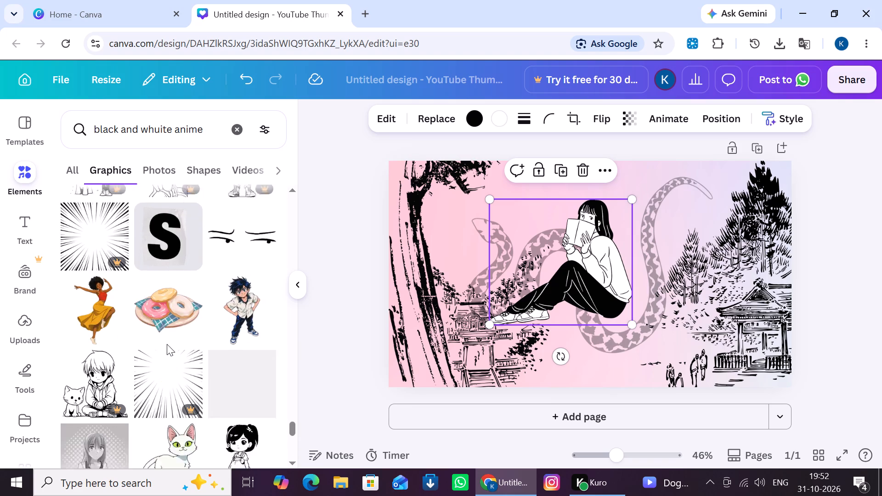
{"action": "scroll", "coordinate": [167, 344], "scroll_direction": "down", "scroll_amount": 2}
Change the graphics search to "black and whuite bench".
{"action": "left_click_drag", "start_coordinate": [211, 132], "coordinate": [185, 135]}
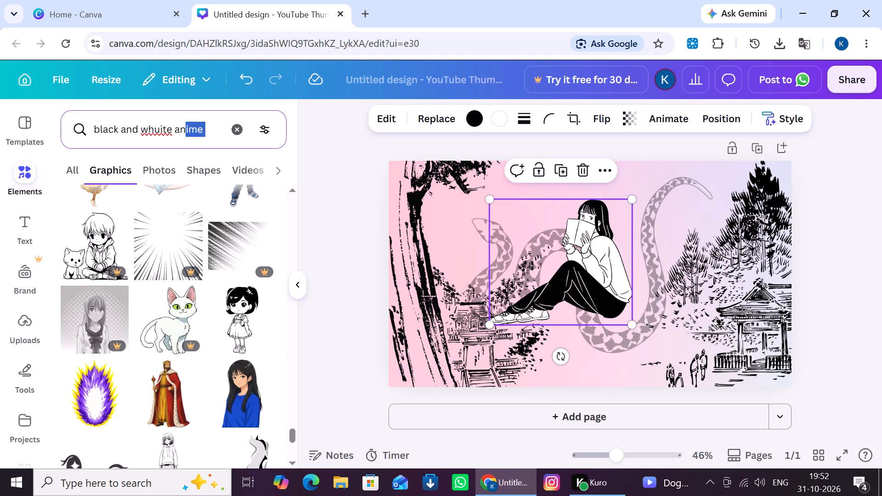
{"action": "left_click_drag", "start_coordinate": [185, 135], "coordinate": [173, 140]}
{"action": "key", "text": "BackSpace"}
{"action": "key", "text": "space"}
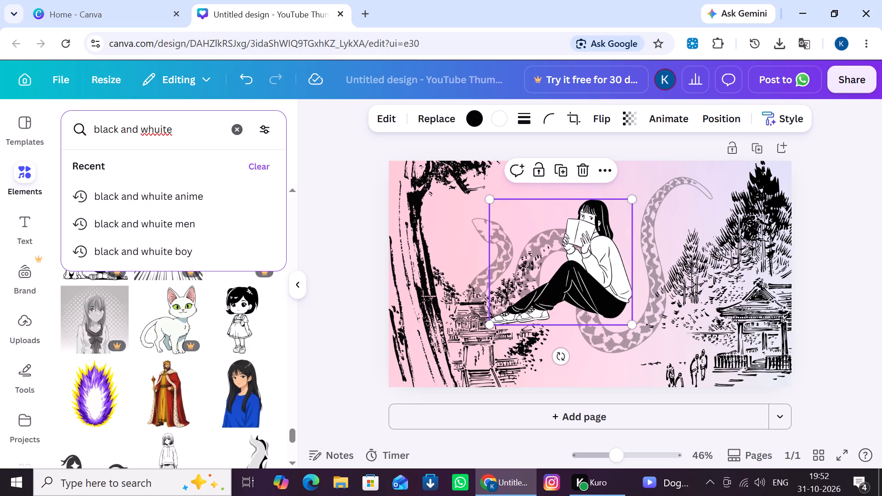
{"action": "type", "text": "bem"}
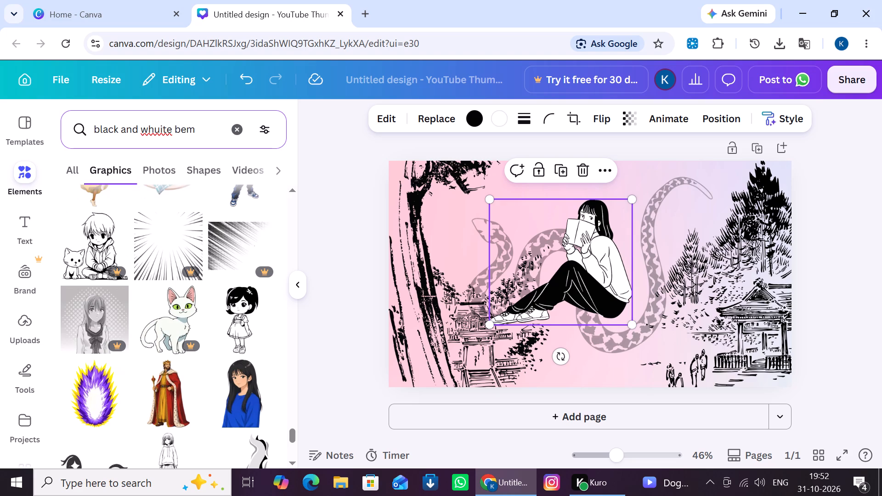
{"action": "type", "text": "ch"}
{"action": "key", "text": "BackSpace"}
{"action": "key", "text": "BackSpace"}
{"action": "key", "text": "BackSpace"}
{"action": "type", "text": "nch"}
{"action": "key", "text": "Return"}
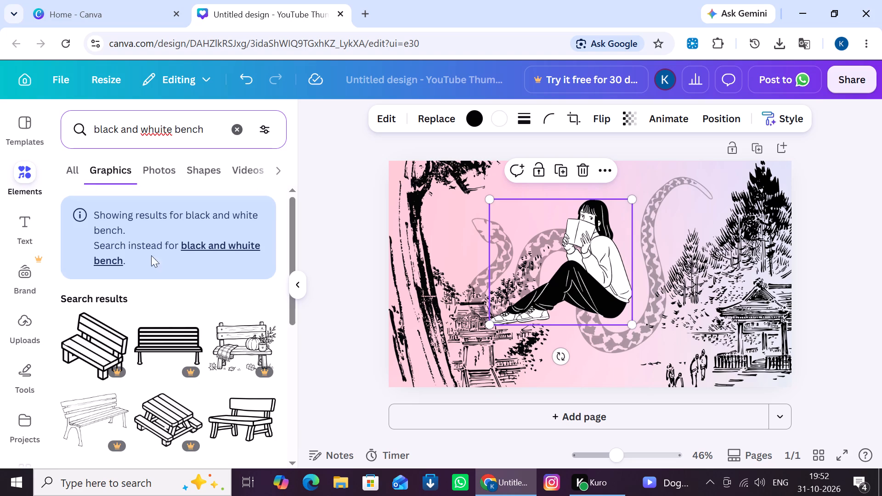
Look through the "black and whuite bench" graphics results for a free seat that matches the ink-sketch style.
{"action": "scroll", "coordinate": [155, 326], "scroll_direction": "down", "scroll_amount": 3}
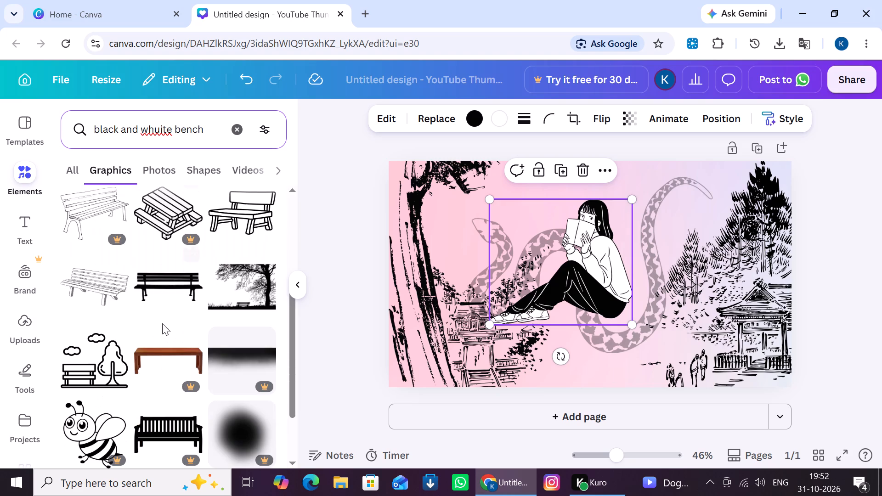
{"action": "scroll", "coordinate": [132, 318], "scroll_direction": "down", "scroll_amount": 3}
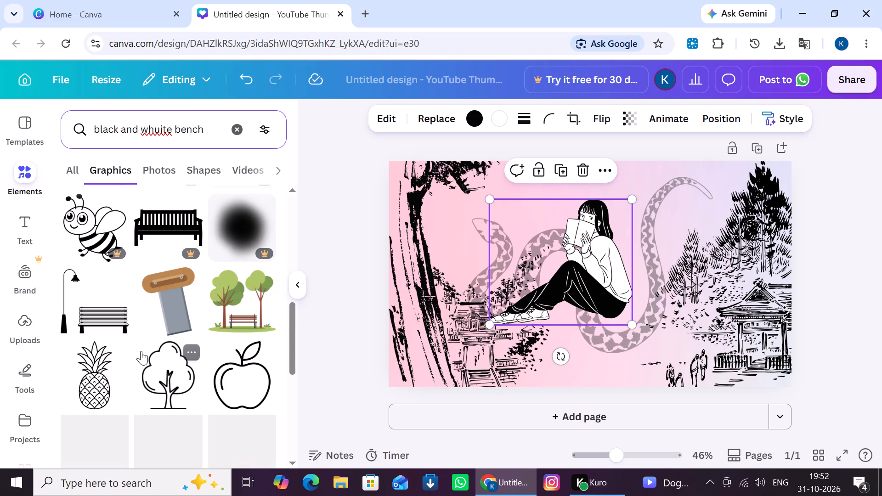
{"action": "scroll", "coordinate": [141, 350], "scroll_direction": "down", "scroll_amount": 6}
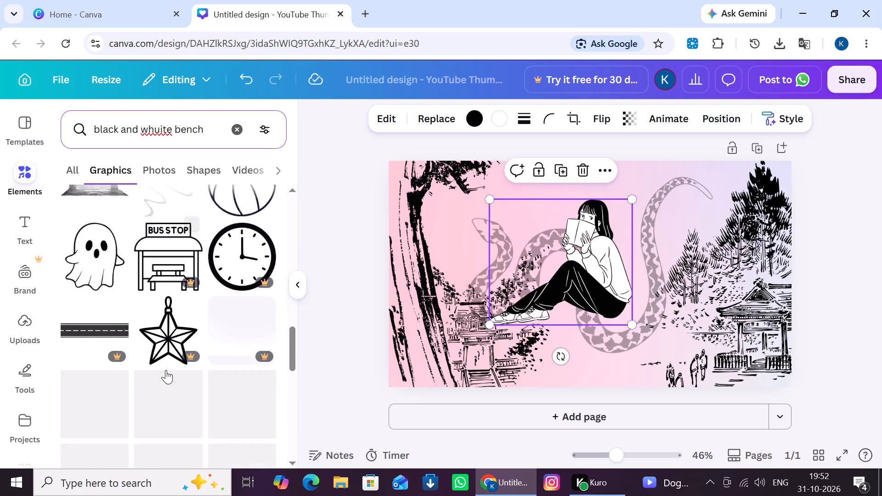
{"action": "scroll", "coordinate": [166, 370], "scroll_direction": "down", "scroll_amount": 6}
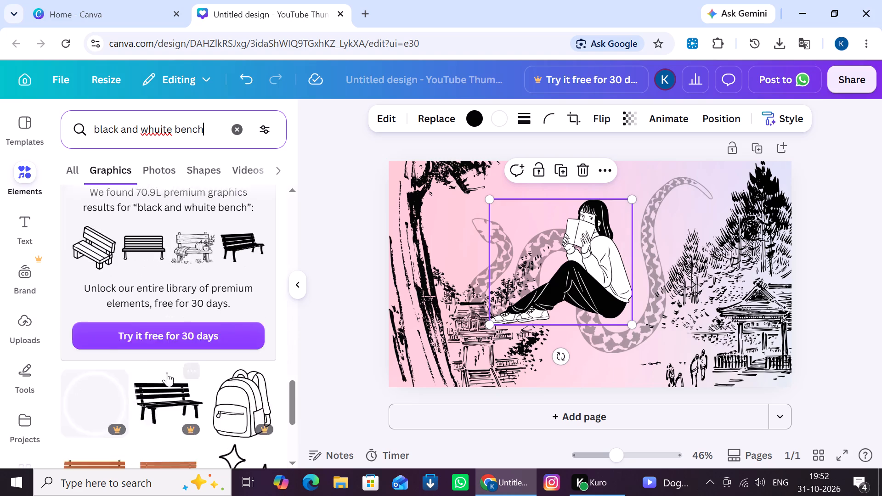
{"action": "scroll", "coordinate": [167, 372], "scroll_direction": "down", "scroll_amount": 2}
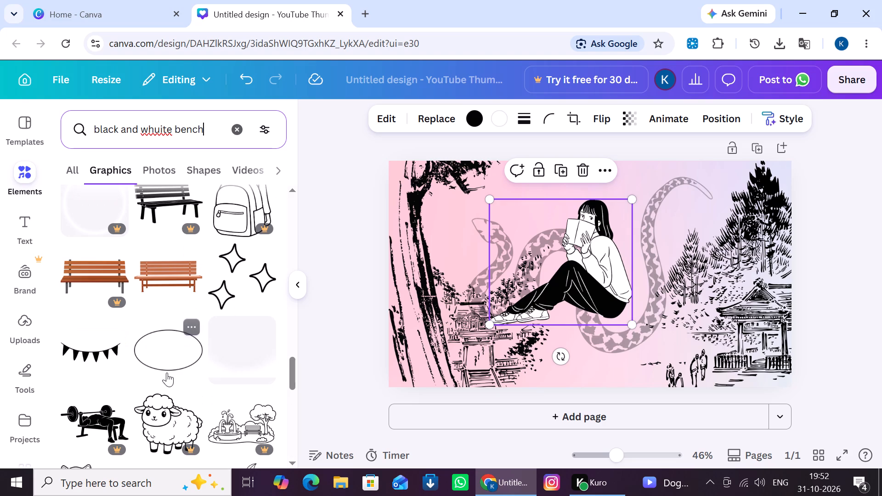
{"action": "scroll", "coordinate": [167, 372], "scroll_direction": "down", "scroll_amount": 6}
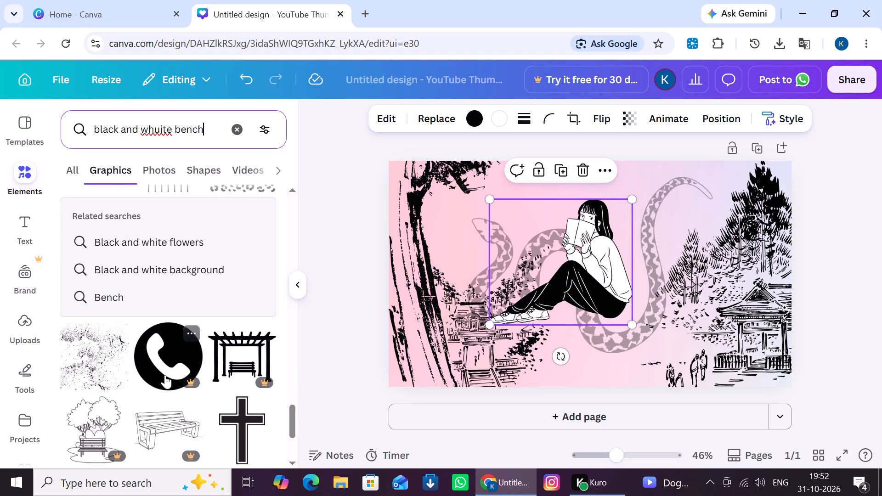
{"action": "scroll", "coordinate": [165, 375], "scroll_direction": "down", "scroll_amount": 5}
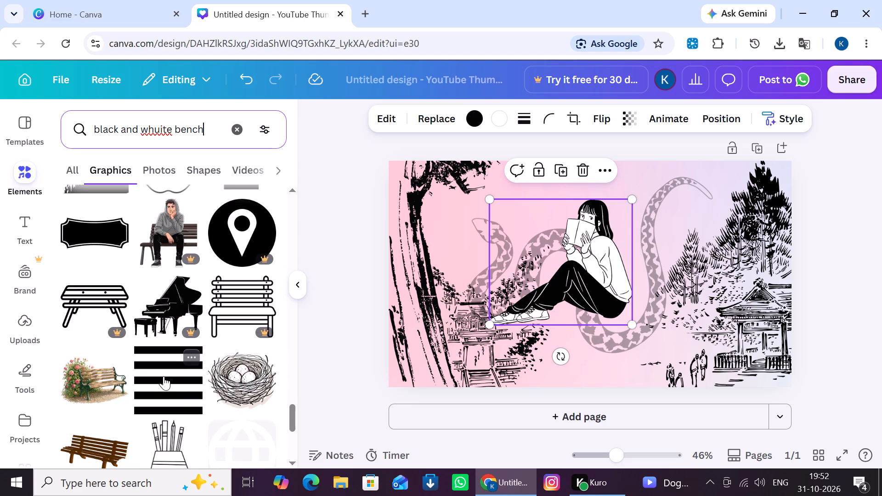
{"action": "scroll", "coordinate": [164, 376], "scroll_direction": "down", "scroll_amount": 3}
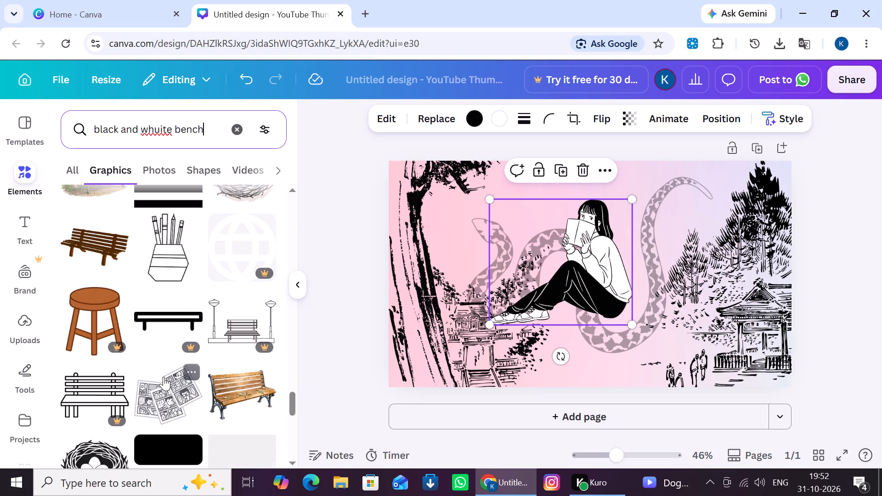
{"action": "scroll", "coordinate": [164, 377], "scroll_direction": "down", "scroll_amount": 1}
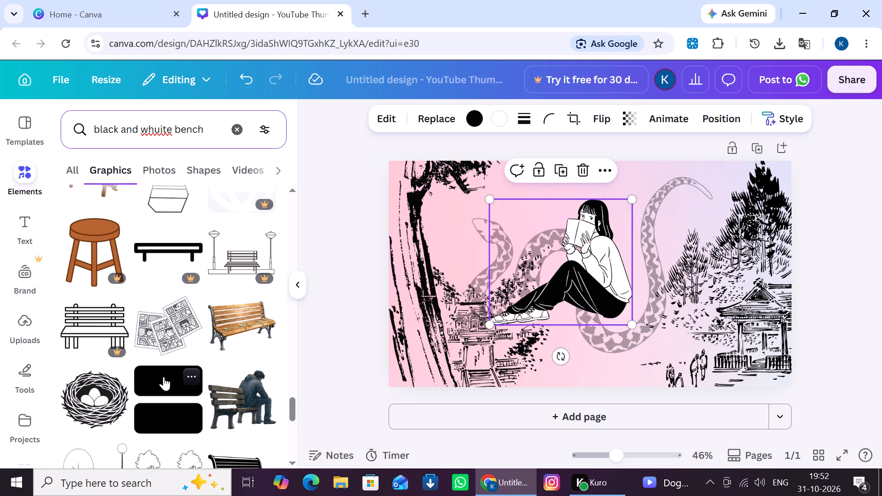
{"action": "scroll", "coordinate": [164, 377], "scroll_direction": "down", "scroll_amount": 1}
Go back to the first bench graphics results and review the bench drawings again.
{"action": "scroll", "coordinate": [164, 377], "scroll_direction": "up", "scroll_amount": 12}
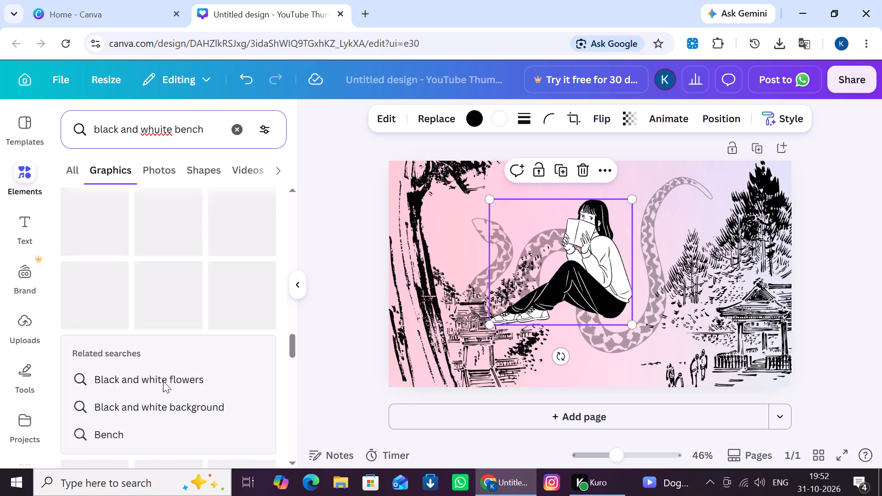
{"action": "scroll", "coordinate": [163, 381], "scroll_direction": "up", "scroll_amount": 13}
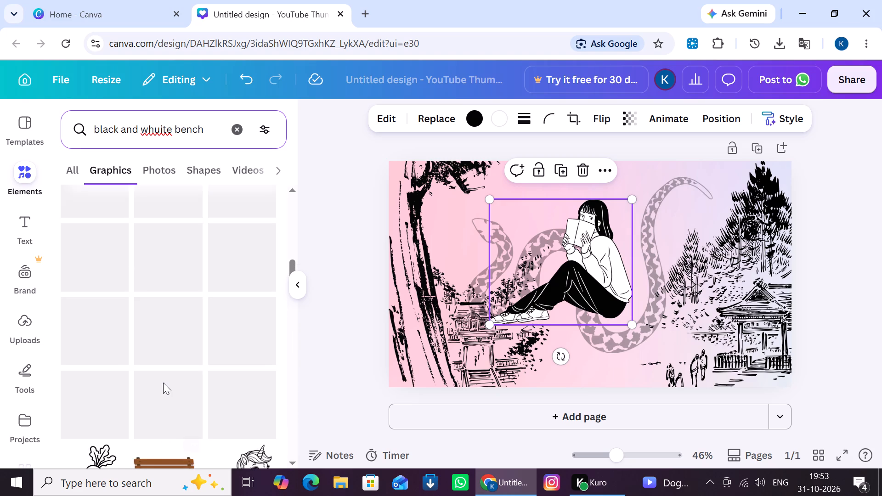
{"action": "scroll", "coordinate": [220, 376], "scroll_direction": "down", "scroll_amount": 2}
{"action": "scroll", "coordinate": [220, 376], "scroll_direction": "up", "scroll_amount": 5}
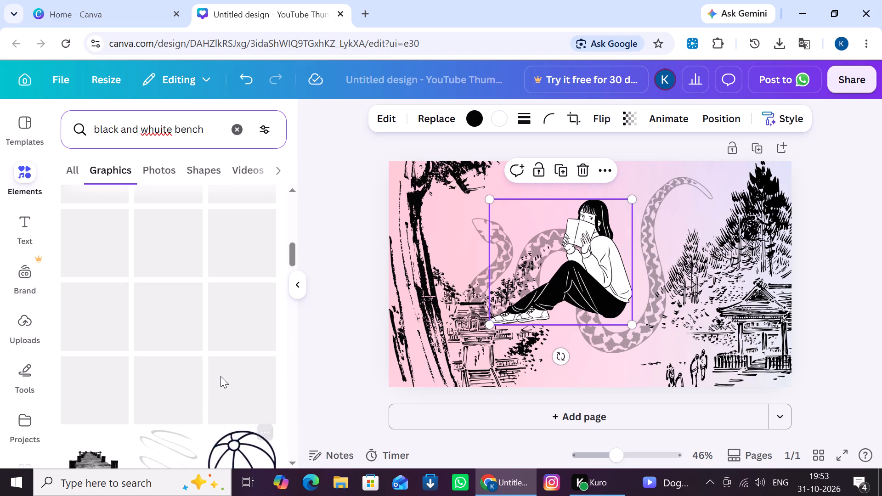
{"action": "scroll", "coordinate": [220, 376], "scroll_direction": "up", "scroll_amount": 3}
{"action": "scroll", "coordinate": [190, 296], "scroll_direction": "up", "scroll_amount": 3}
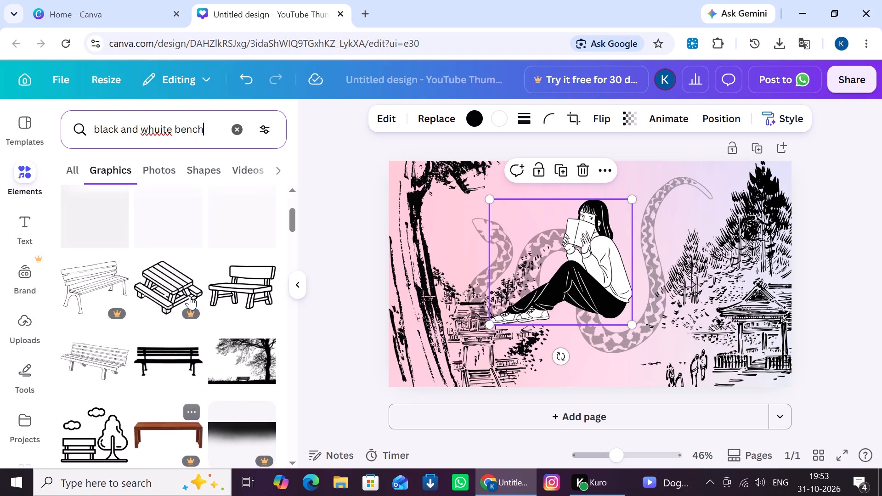
{"action": "scroll", "coordinate": [190, 296], "scroll_direction": "up", "scroll_amount": 3}
Browse deeper through the bench graphics results for a free black-and-white object the reading girl could sit on.
{"action": "scroll", "coordinate": [190, 296], "scroll_direction": "down", "scroll_amount": 2}
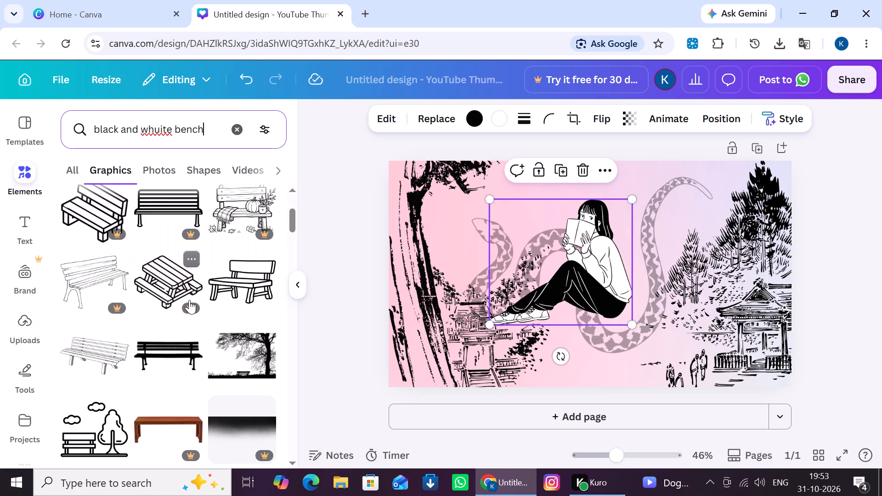
{"action": "scroll", "coordinate": [189, 300], "scroll_direction": "down", "scroll_amount": 3}
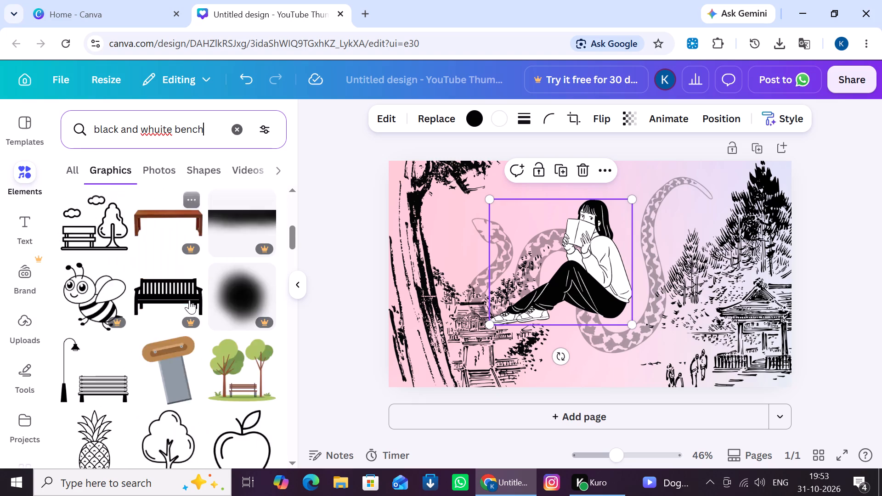
{"action": "scroll", "coordinate": [189, 300], "scroll_direction": "down", "scroll_amount": 1}
{"action": "scroll", "coordinate": [133, 323], "scroll_direction": "down", "scroll_amount": 3}
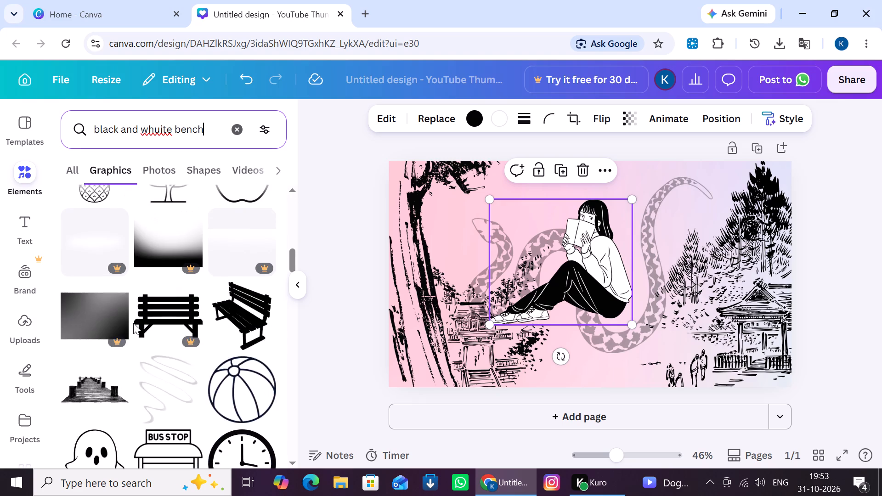
{"action": "scroll", "coordinate": [133, 323], "scroll_direction": "down", "scroll_amount": 6}
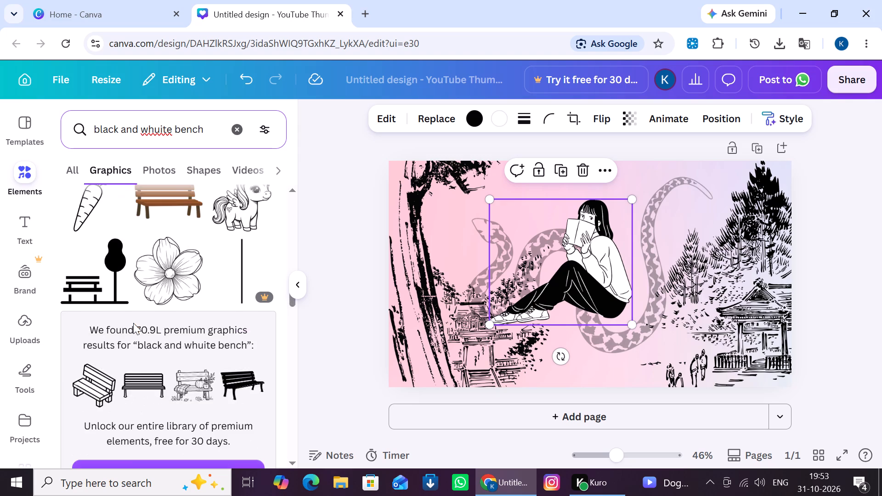
{"action": "scroll", "coordinate": [133, 323], "scroll_direction": "down", "scroll_amount": 6}
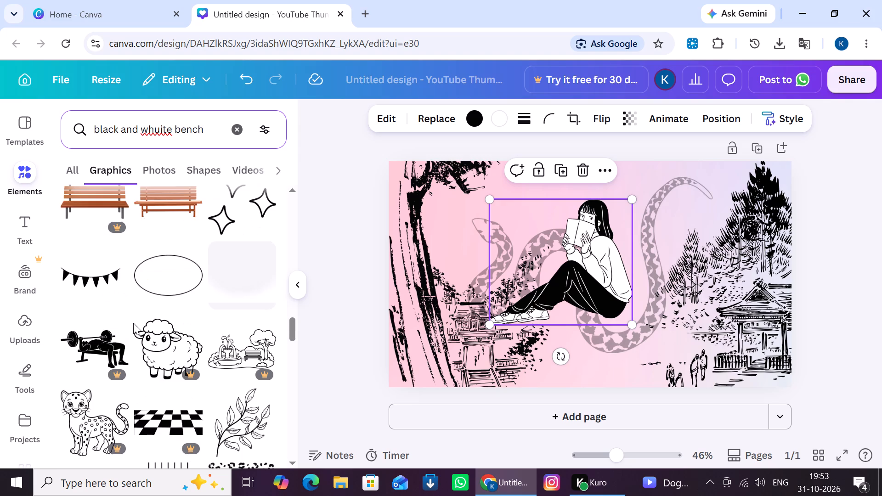
{"action": "scroll", "coordinate": [133, 323], "scroll_direction": "down", "scroll_amount": 4}
{"action": "scroll", "coordinate": [133, 323], "scroll_direction": "up", "scroll_amount": 3}
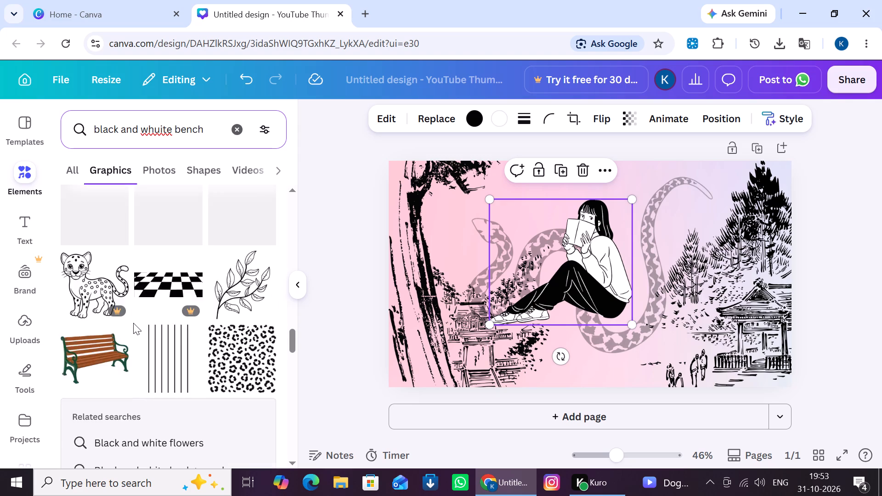
{"action": "scroll", "coordinate": [133, 323], "scroll_direction": "up", "scroll_amount": 4}
{"action": "scroll", "coordinate": [215, 350], "scroll_direction": "down", "scroll_amount": 2}
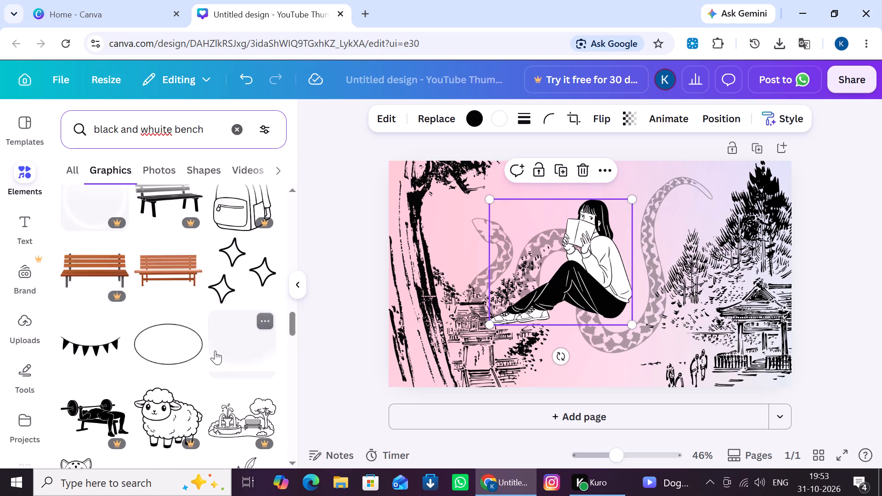
{"action": "scroll", "coordinate": [215, 350], "scroll_direction": "down", "scroll_amount": 7}
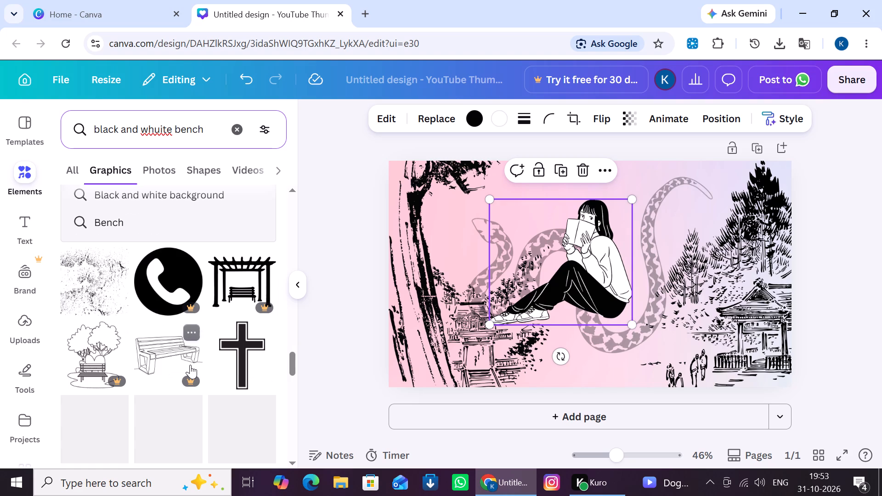
{"action": "scroll", "coordinate": [190, 365], "scroll_direction": "down", "scroll_amount": 5}
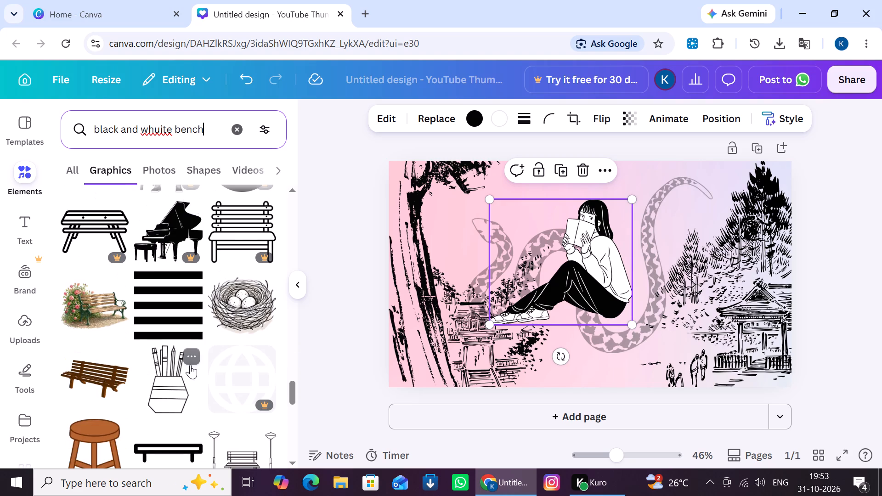
{"action": "scroll", "coordinate": [190, 365], "scroll_direction": "down", "scroll_amount": 5}
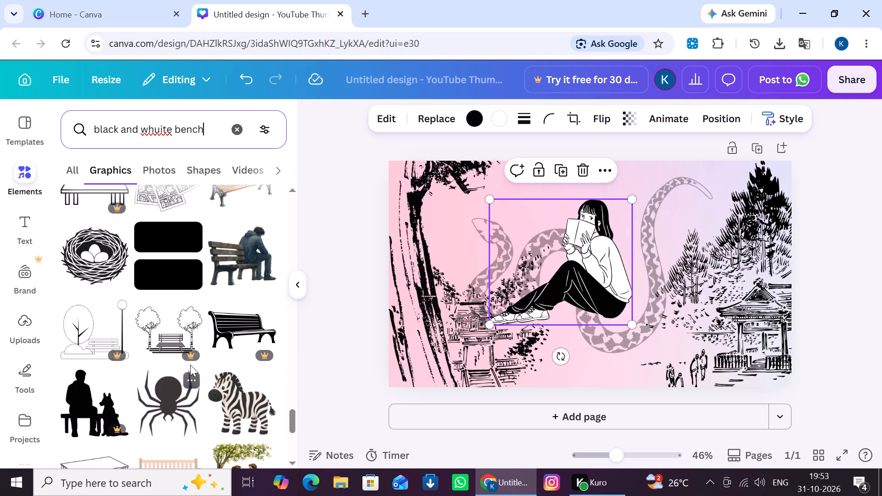
{"action": "scroll", "coordinate": [190, 365], "scroll_direction": "down", "scroll_amount": 3}
{"action": "scroll", "coordinate": [148, 355], "scroll_direction": "down", "scroll_amount": 1}
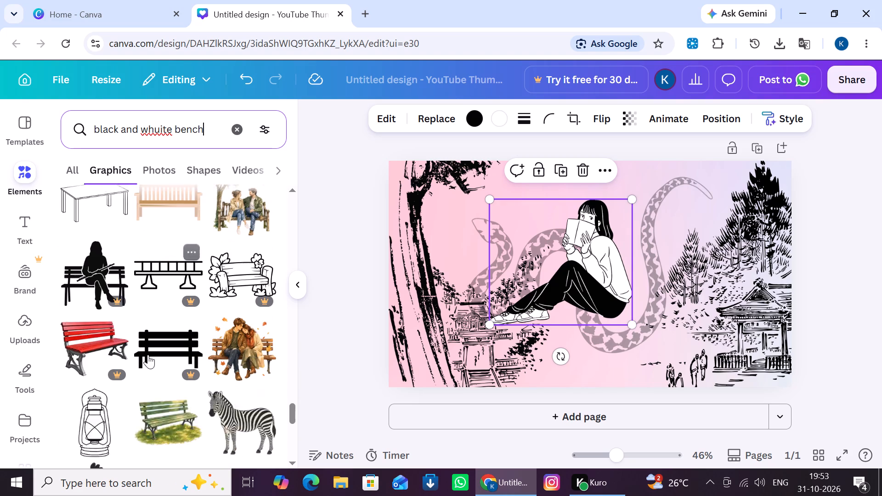
{"action": "scroll", "coordinate": [148, 355], "scroll_direction": "down", "scroll_amount": 7}
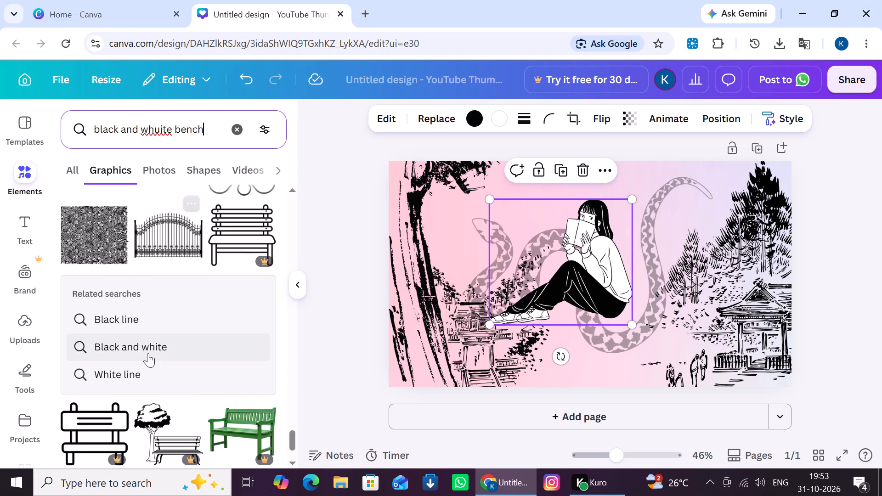
{"action": "scroll", "coordinate": [148, 353], "scroll_direction": "down", "scroll_amount": 4}
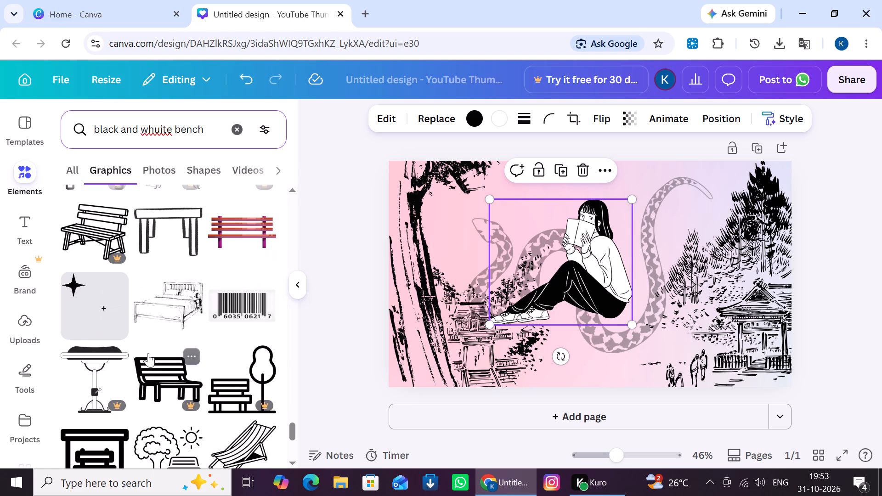
{"action": "scroll", "coordinate": [148, 353], "scroll_direction": "down", "scroll_amount": 2}
{"action": "scroll", "coordinate": [180, 384], "scroll_direction": "down", "scroll_amount": 1}
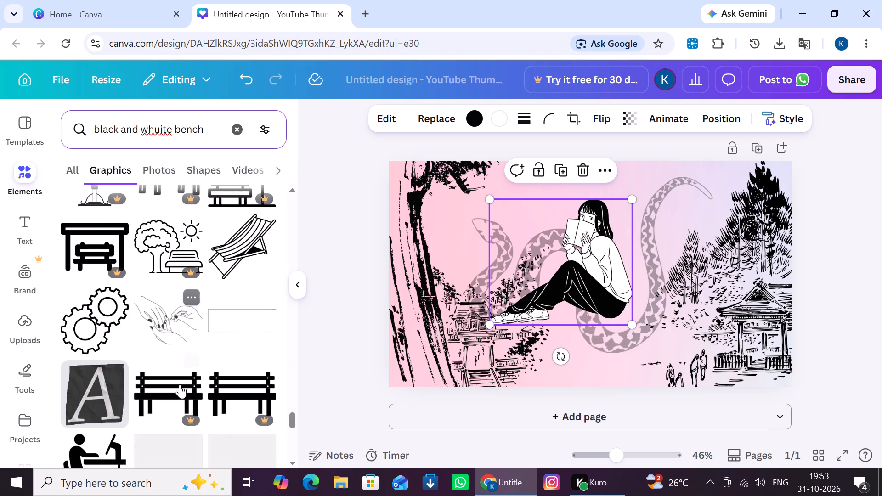
{"action": "scroll", "coordinate": [180, 384], "scroll_direction": "down", "scroll_amount": 4}
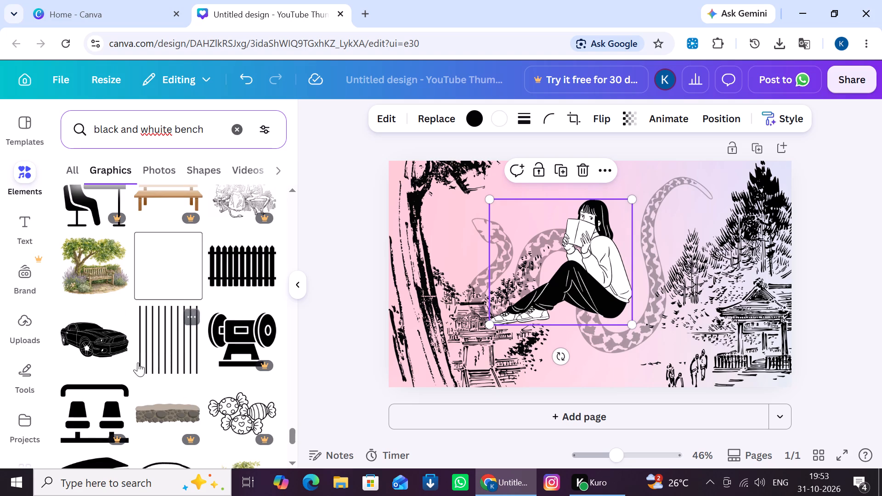
Add the black sports car graphic to the page and send it backward behind the reading girl.
{"action": "left_click", "coordinate": [117, 341]}
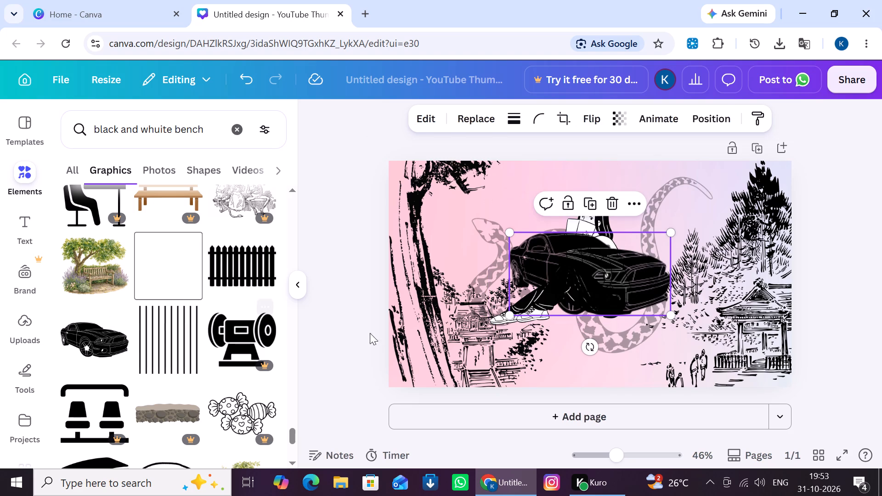
{"action": "left_click", "coordinate": [640, 207]}
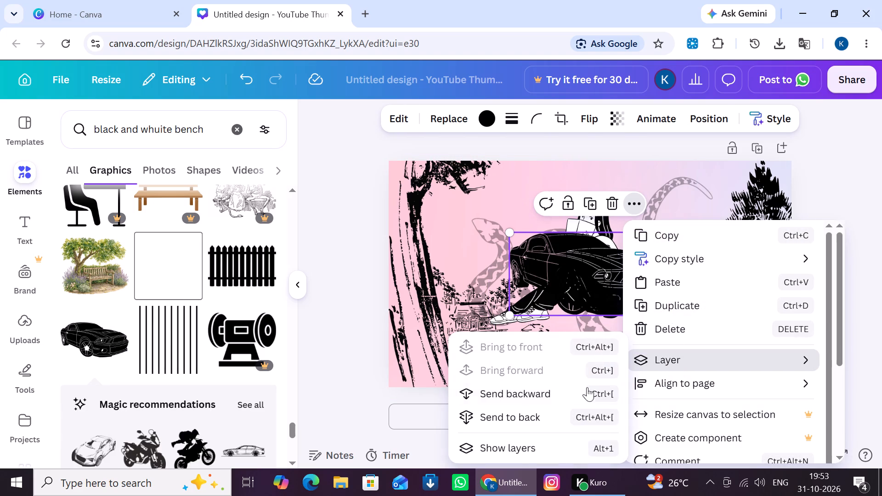
{"action": "left_click", "coordinate": [587, 396]}
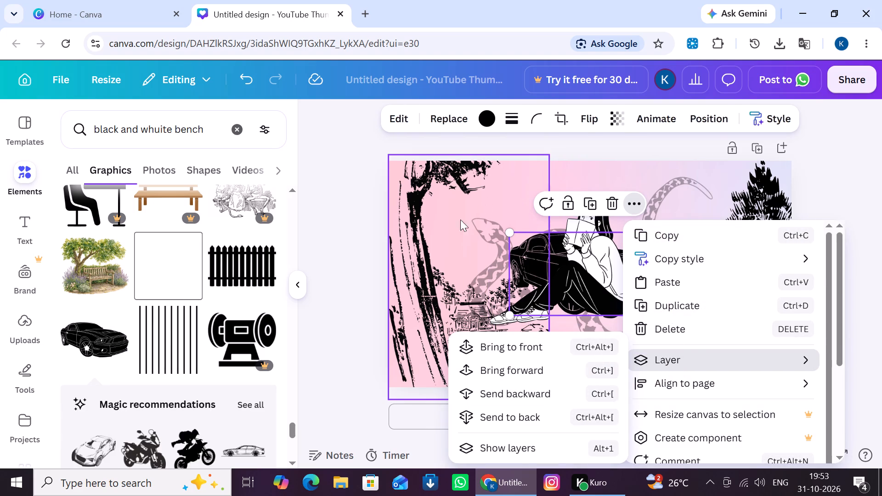
{"action": "left_click", "coordinate": [433, 232]}
Shift the tree-and-temple ink sketch on the page's left side slightly further left.
{"action": "left_click_drag", "start_coordinate": [539, 260], "coordinate": [532, 260]}
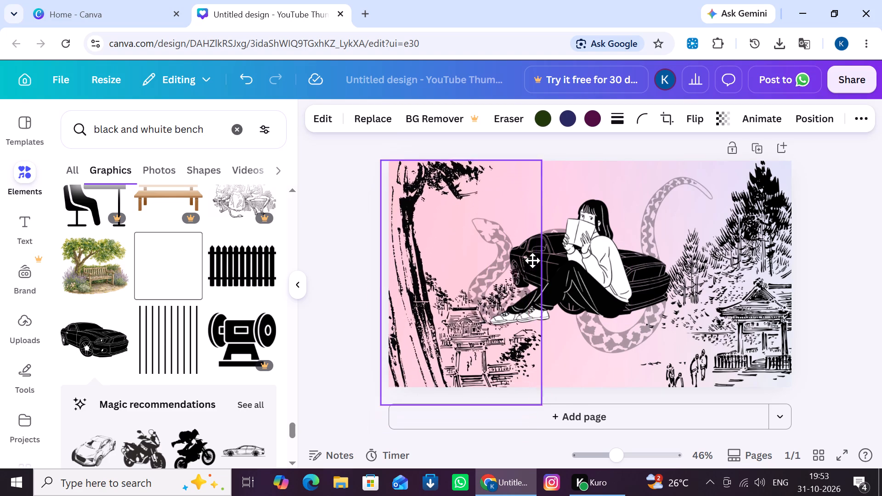
{"action": "left_click_drag", "start_coordinate": [532, 260], "coordinate": [526, 255]}
Move the black car to the page's bottom edge, left of centre, below the reading girl.
{"action": "left_click_drag", "start_coordinate": [653, 281], "coordinate": [639, 317]}
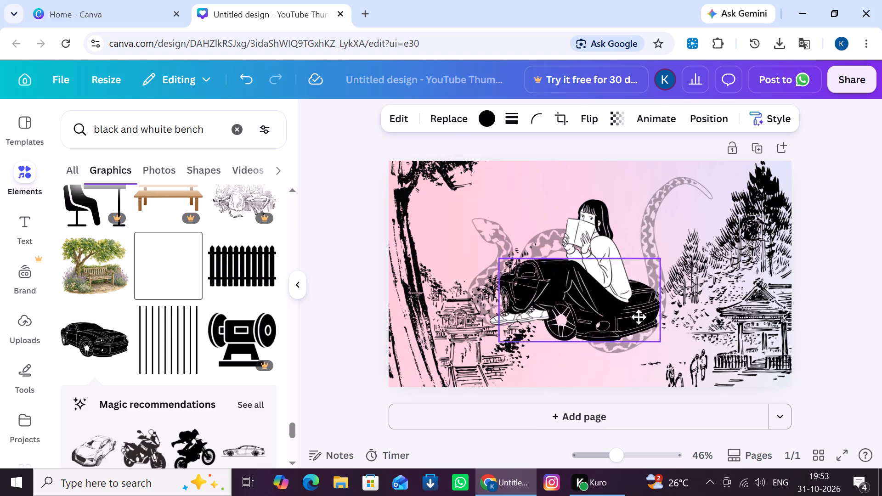
{"action": "left_click_drag", "start_coordinate": [639, 317], "coordinate": [600, 356]}
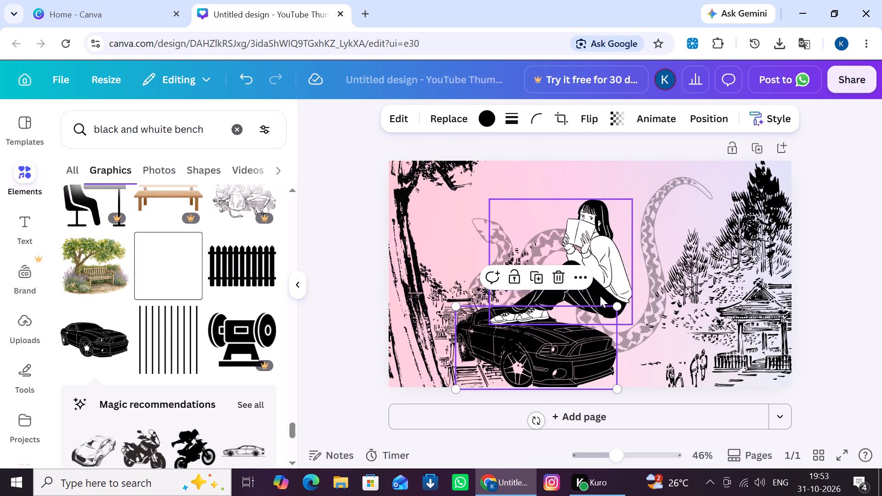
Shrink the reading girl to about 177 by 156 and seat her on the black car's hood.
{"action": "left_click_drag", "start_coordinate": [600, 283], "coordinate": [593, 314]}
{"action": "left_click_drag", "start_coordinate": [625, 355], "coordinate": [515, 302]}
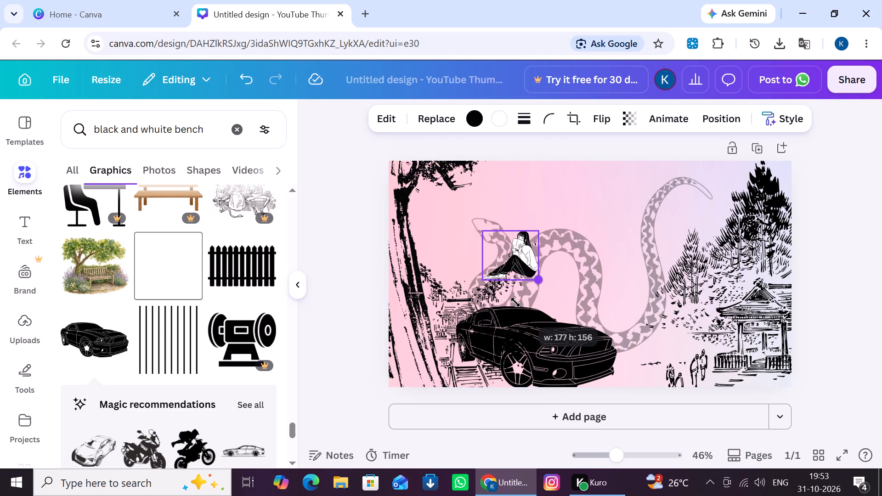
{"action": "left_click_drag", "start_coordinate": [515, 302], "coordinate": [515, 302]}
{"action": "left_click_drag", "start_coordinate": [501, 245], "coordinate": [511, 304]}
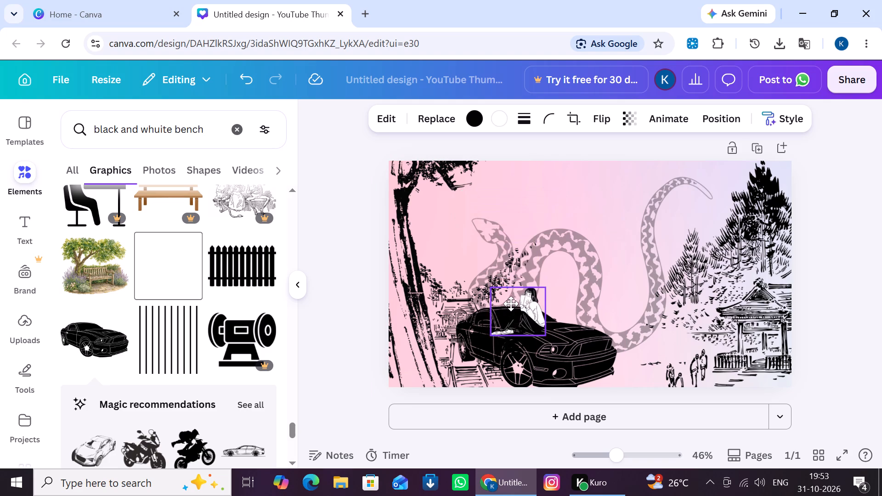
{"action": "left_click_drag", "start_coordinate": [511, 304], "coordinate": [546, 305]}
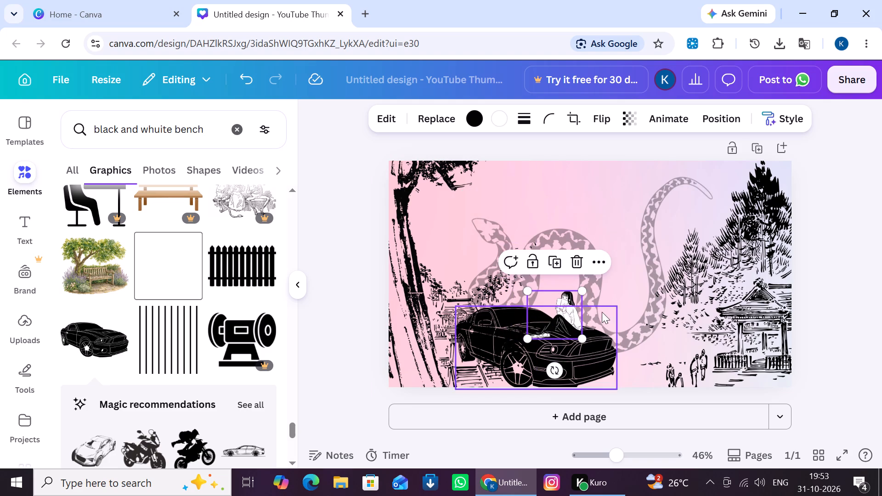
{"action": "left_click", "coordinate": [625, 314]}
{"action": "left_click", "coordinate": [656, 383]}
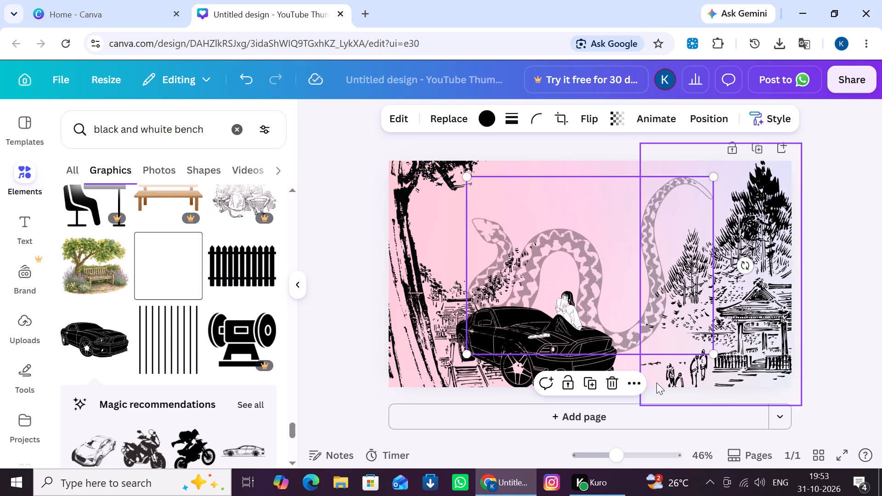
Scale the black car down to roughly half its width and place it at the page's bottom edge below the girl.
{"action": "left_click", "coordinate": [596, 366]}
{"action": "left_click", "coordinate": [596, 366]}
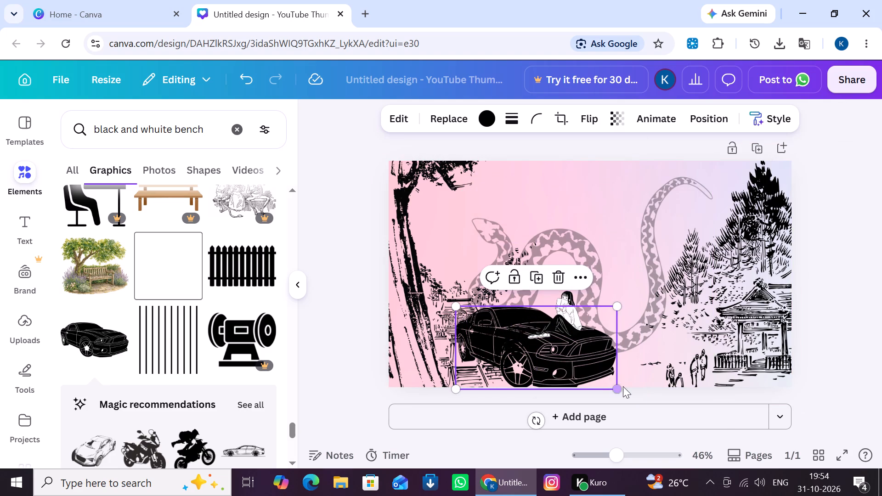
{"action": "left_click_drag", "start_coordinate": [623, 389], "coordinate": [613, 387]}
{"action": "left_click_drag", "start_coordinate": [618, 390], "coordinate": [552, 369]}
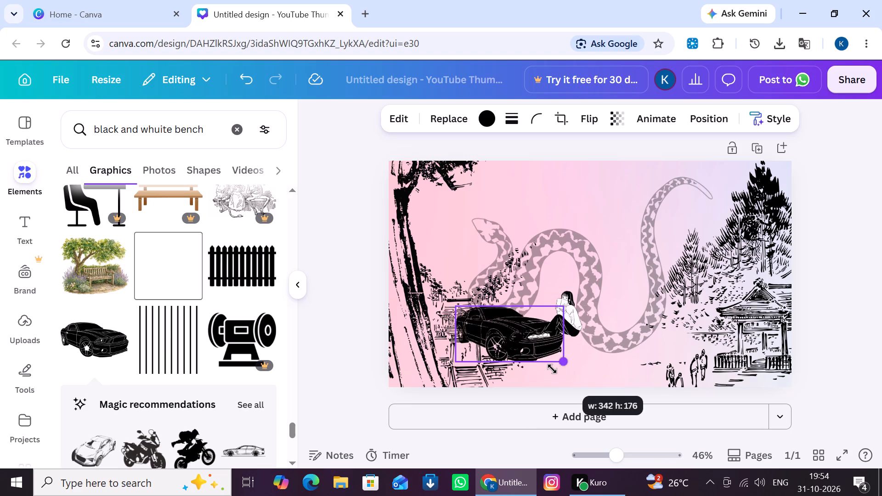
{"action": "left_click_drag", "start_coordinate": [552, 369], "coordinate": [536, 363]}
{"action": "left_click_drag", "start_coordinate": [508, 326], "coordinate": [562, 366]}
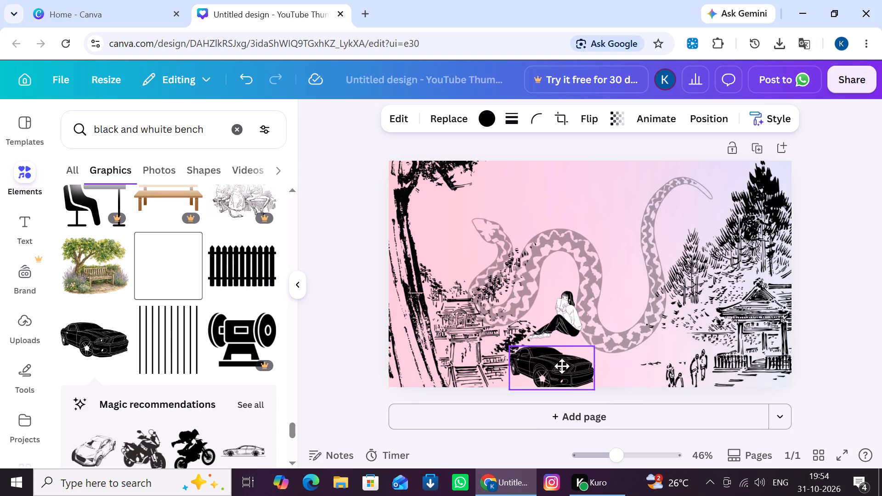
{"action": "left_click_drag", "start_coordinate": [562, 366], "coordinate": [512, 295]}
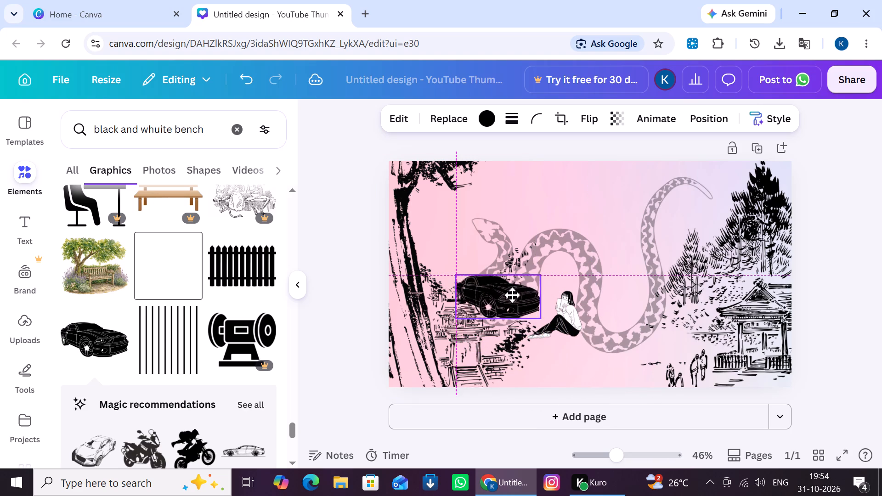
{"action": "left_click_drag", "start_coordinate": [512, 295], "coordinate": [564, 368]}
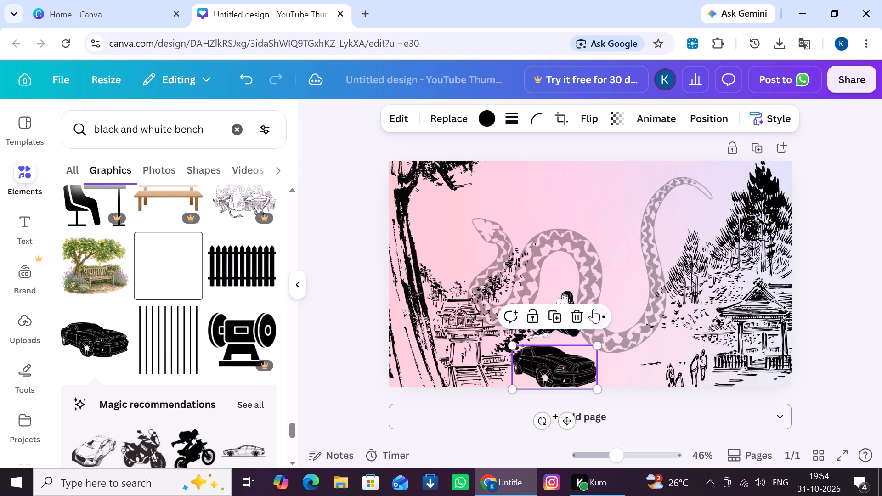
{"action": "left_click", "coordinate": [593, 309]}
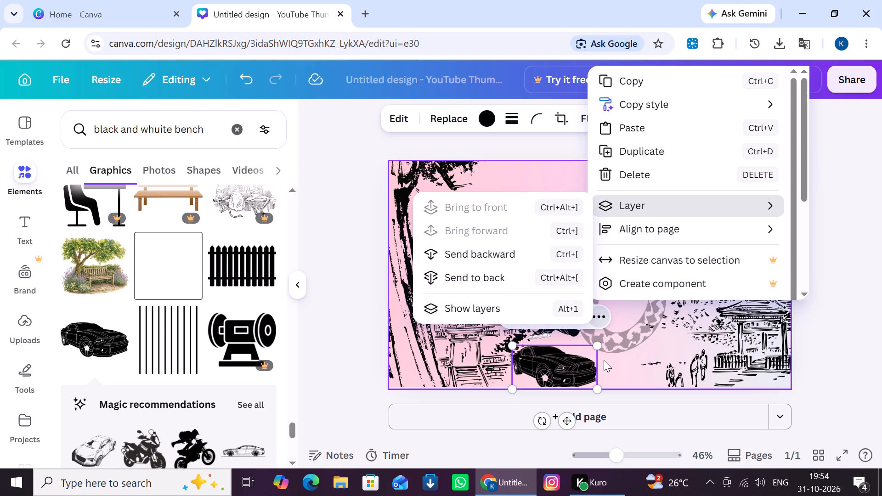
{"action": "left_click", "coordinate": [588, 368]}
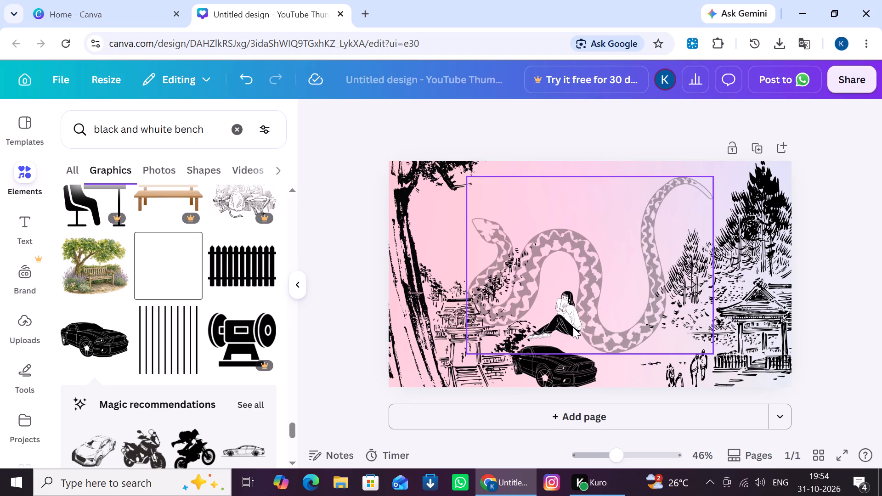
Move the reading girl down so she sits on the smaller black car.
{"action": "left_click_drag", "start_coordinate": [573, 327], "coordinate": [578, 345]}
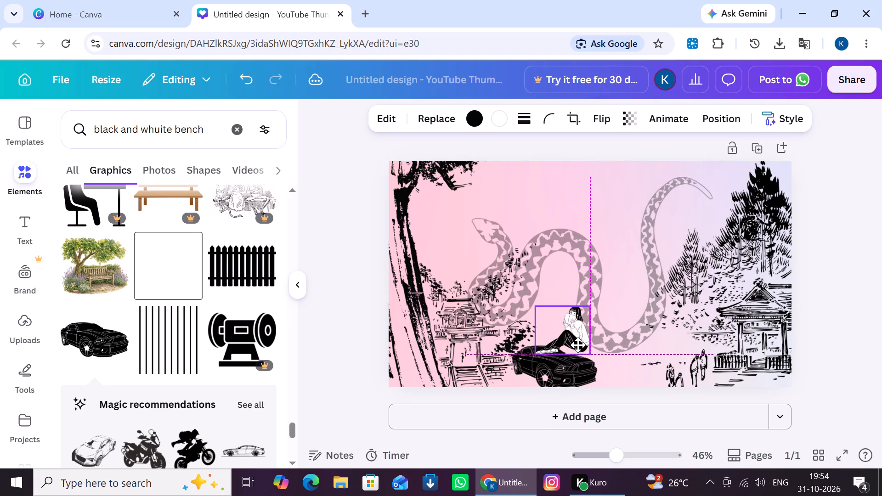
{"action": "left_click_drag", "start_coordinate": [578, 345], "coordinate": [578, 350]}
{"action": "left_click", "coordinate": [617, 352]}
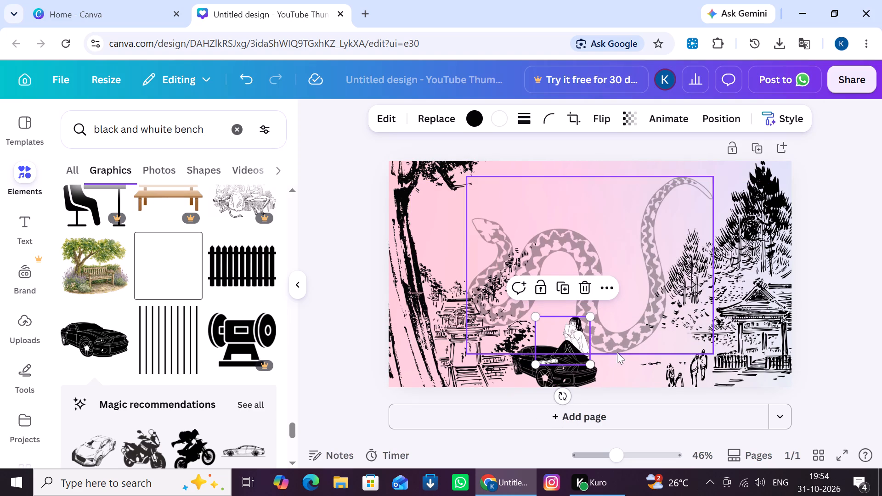
Delete the reading girl and the black car from the page.
{"action": "left_click", "coordinate": [576, 340]}
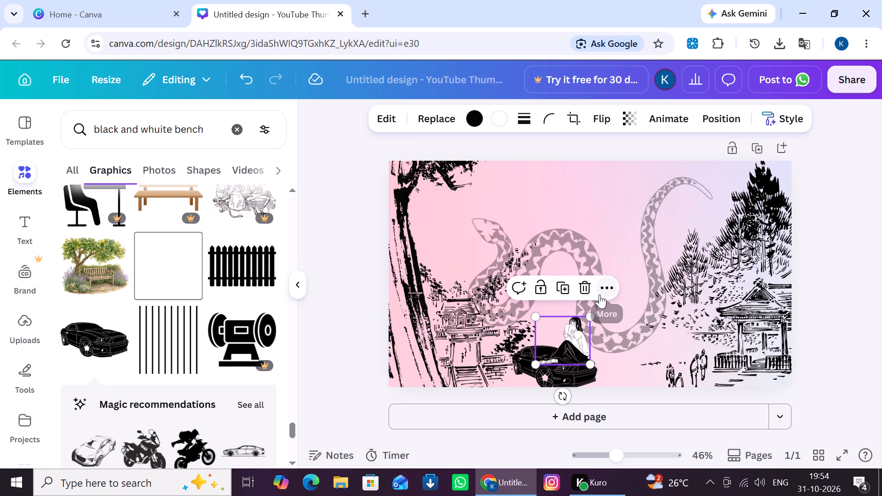
{"action": "left_click", "coordinate": [587, 290]}
{"action": "left_click", "coordinate": [570, 355]}
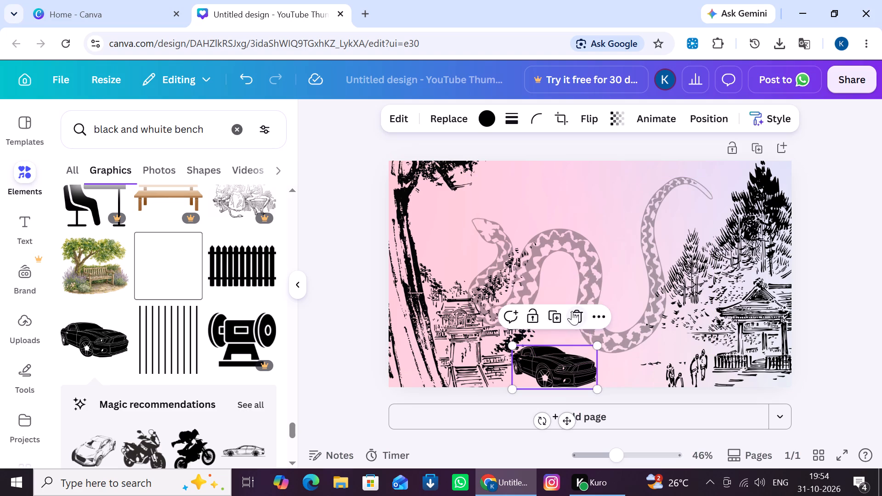
{"action": "left_click", "coordinate": [580, 322]}
Search the graphics library for "black and whuite anime men".
{"action": "scroll", "coordinate": [191, 296], "scroll_direction": "down", "scroll_amount": 6}
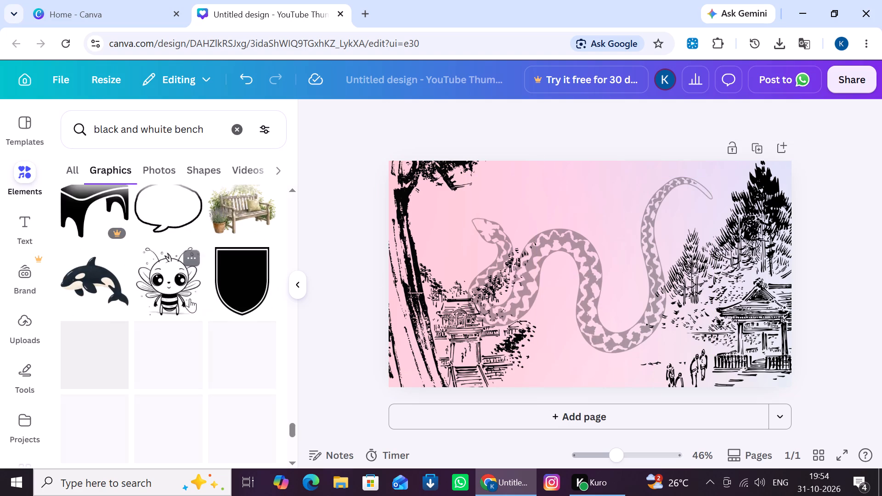
{"action": "scroll", "coordinate": [190, 298], "scroll_direction": "down", "scroll_amount": 2}
{"action": "left_click_drag", "start_coordinate": [210, 132], "coordinate": [181, 130]}
{"action": "key", "text": "BackSpace"}
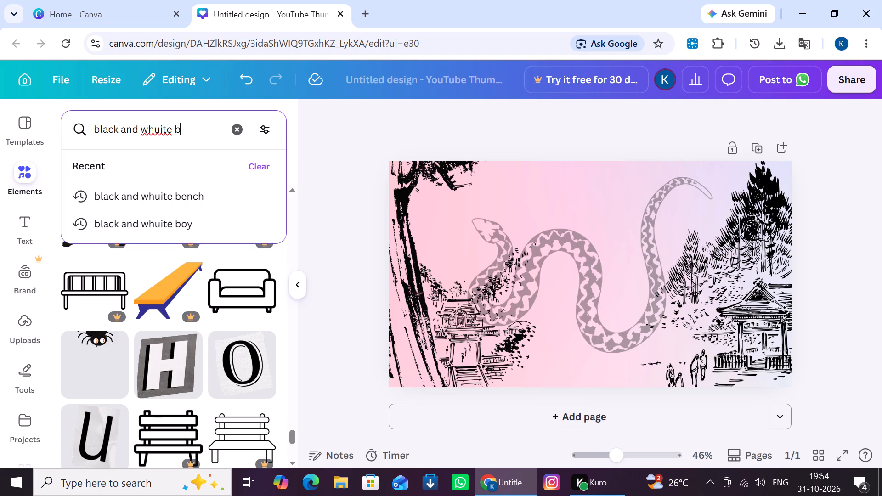
{"action": "key", "text": "BackSpace"}
{"action": "key", "text": "BackSpace"}
{"action": "key", "text": "space"}
{"action": "type", "text": "m"}
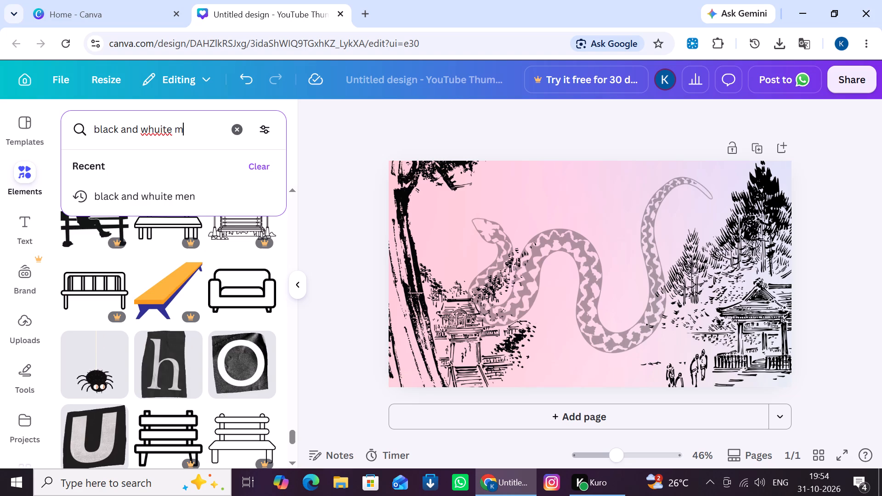
{"action": "key", "text": "BackSpace"}
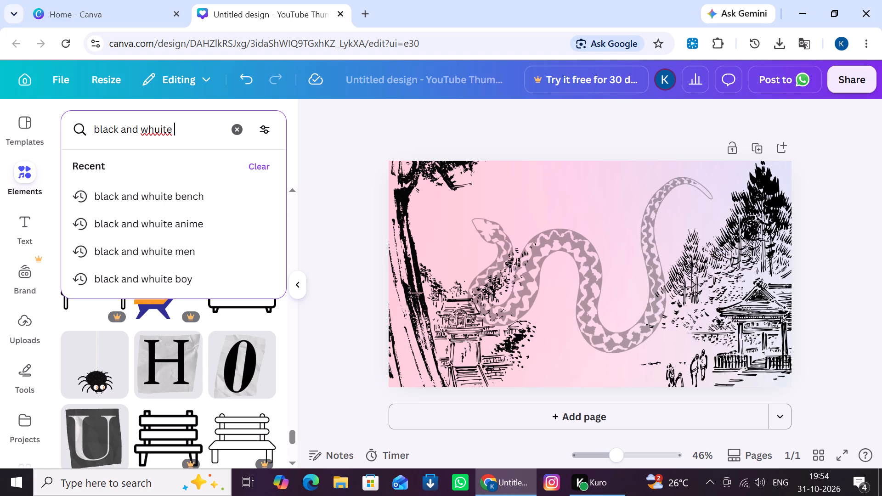
{"action": "type", "text": "anime men"}
{"action": "key", "text": "space"}
{"action": "key", "text": "Return"}
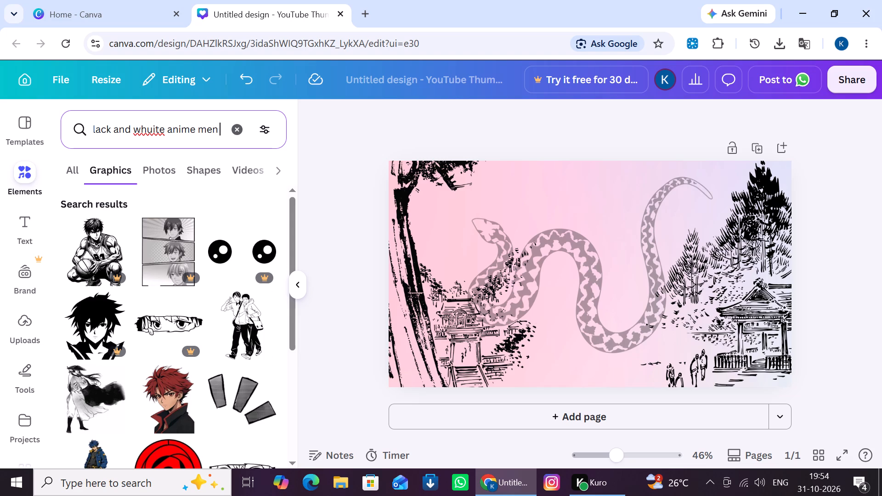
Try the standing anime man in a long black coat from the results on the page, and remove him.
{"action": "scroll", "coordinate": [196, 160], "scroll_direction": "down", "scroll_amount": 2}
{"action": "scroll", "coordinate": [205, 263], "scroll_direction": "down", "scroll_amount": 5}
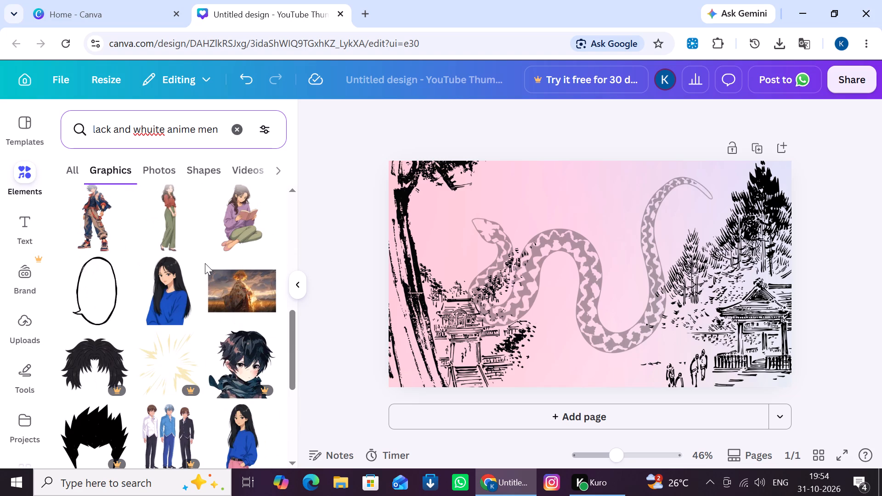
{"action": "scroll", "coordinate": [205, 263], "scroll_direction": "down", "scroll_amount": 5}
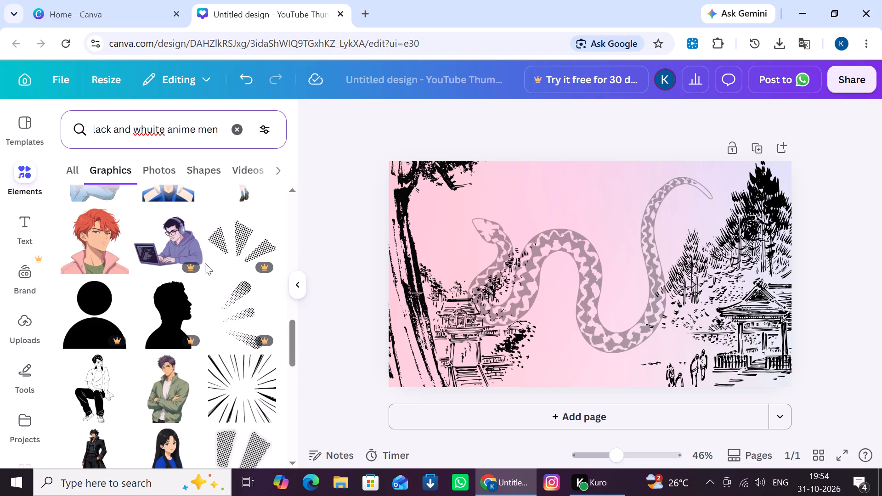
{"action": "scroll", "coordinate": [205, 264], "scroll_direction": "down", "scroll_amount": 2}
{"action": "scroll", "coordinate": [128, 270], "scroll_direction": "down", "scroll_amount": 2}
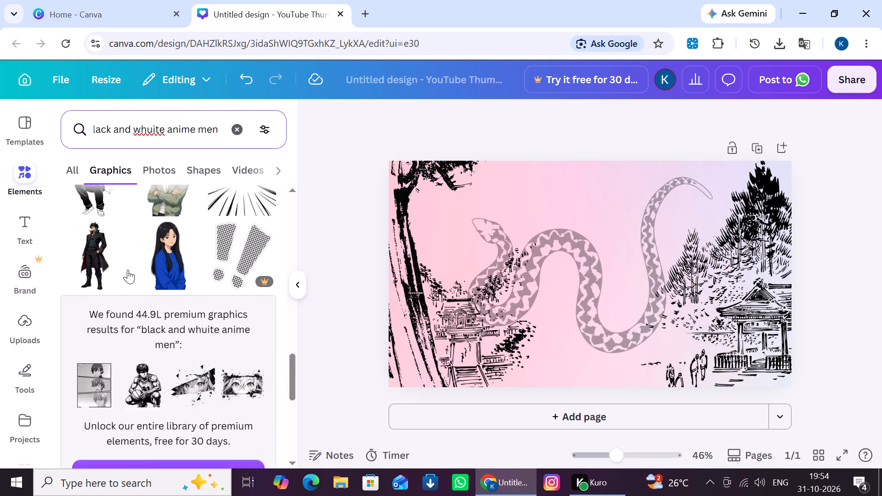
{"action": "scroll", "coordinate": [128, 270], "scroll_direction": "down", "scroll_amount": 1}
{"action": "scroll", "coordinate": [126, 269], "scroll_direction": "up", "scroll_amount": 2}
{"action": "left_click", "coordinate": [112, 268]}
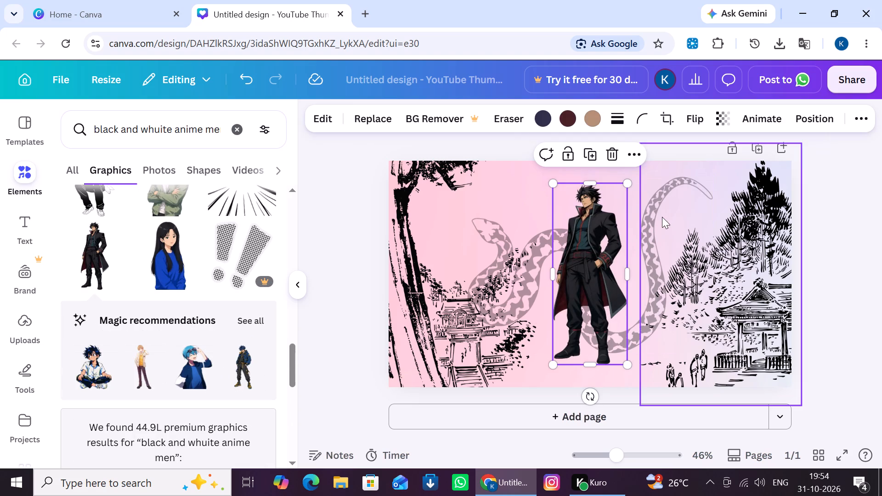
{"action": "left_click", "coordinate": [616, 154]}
Browse the anime men graphics results for a male character that suits the ink-sketch scene.
{"action": "scroll", "coordinate": [201, 341], "scroll_direction": "down", "scroll_amount": 2}
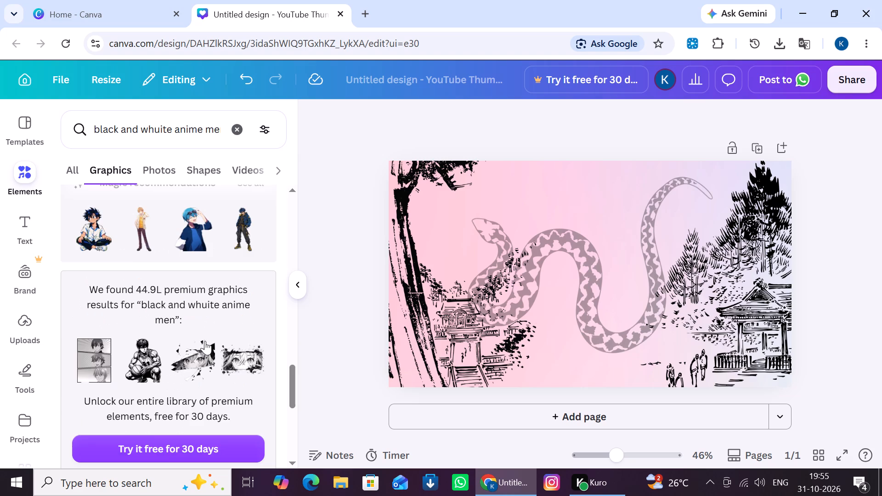
{"action": "scroll", "coordinate": [207, 340], "scroll_direction": "down", "scroll_amount": 8}
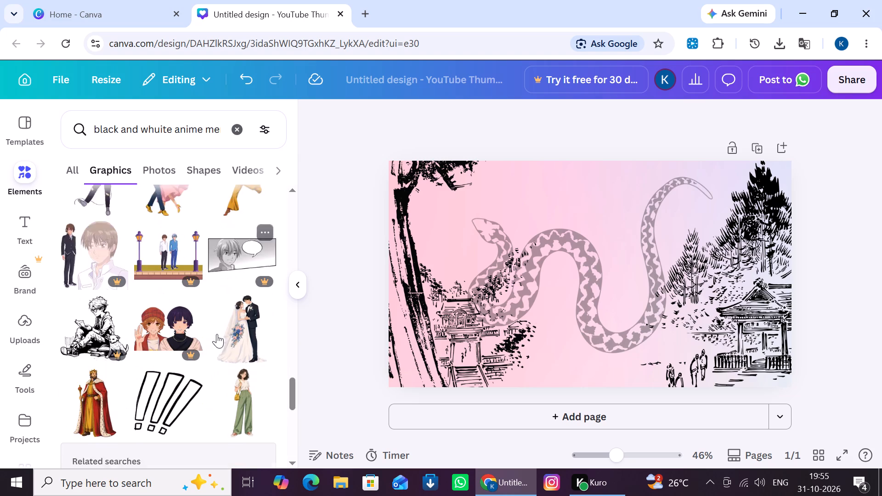
{"action": "scroll", "coordinate": [217, 334], "scroll_direction": "down", "scroll_amount": 5}
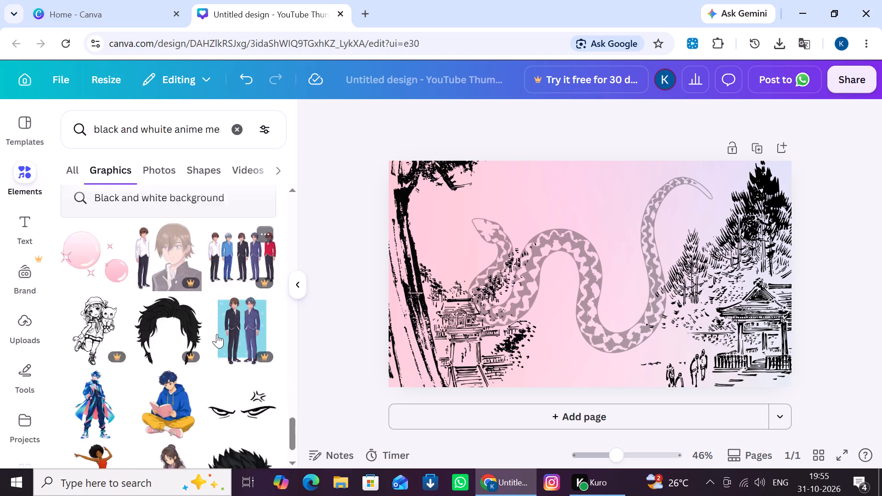
{"action": "scroll", "coordinate": [217, 334], "scroll_direction": "down", "scroll_amount": 2}
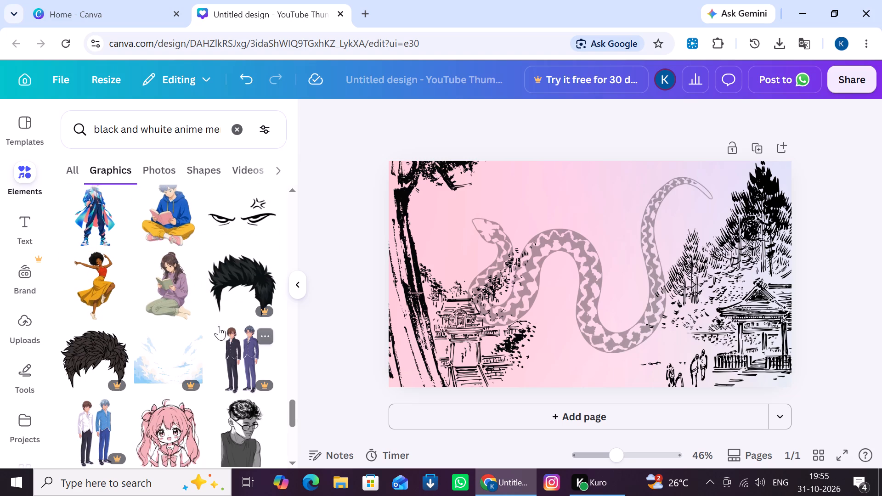
{"action": "scroll", "coordinate": [219, 326], "scroll_direction": "down", "scroll_amount": 2}
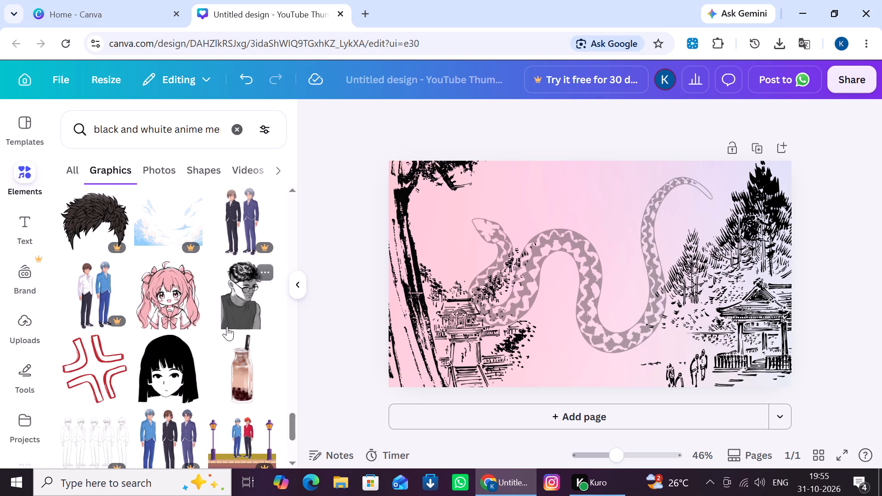
{"action": "scroll", "coordinate": [227, 327], "scroll_direction": "down", "scroll_amount": 3}
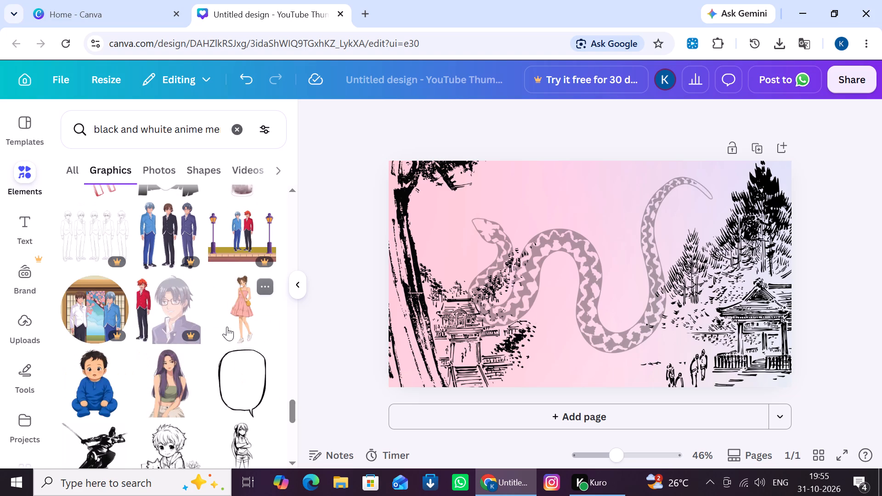
{"action": "scroll", "coordinate": [227, 327], "scroll_direction": "down", "scroll_amount": 3}
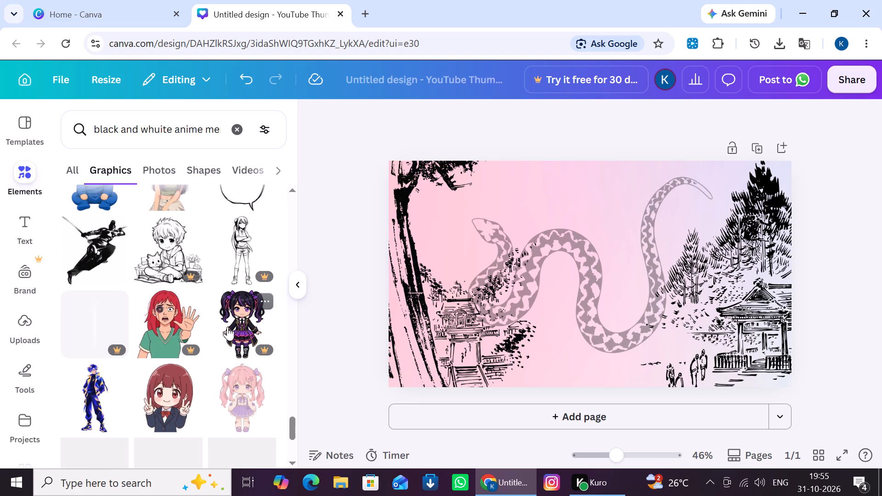
{"action": "scroll", "coordinate": [227, 327], "scroll_direction": "down", "scroll_amount": 5}
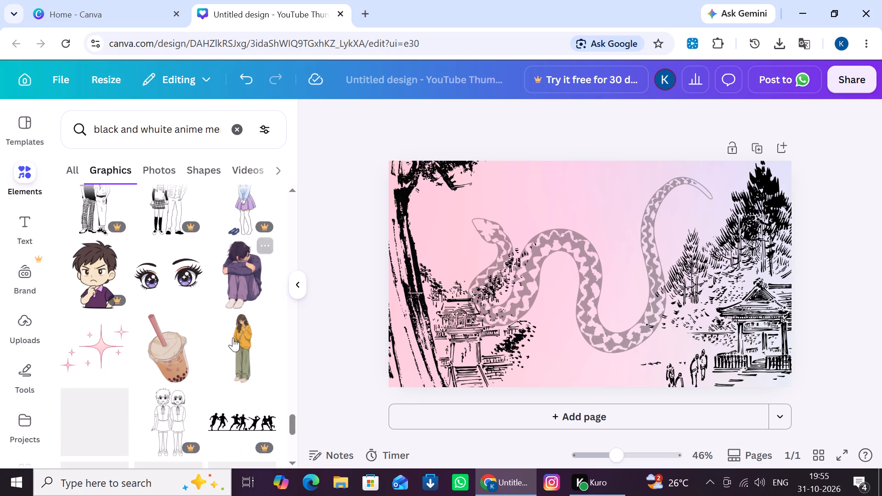
{"action": "scroll", "coordinate": [233, 338], "scroll_direction": "down", "scroll_amount": 5}
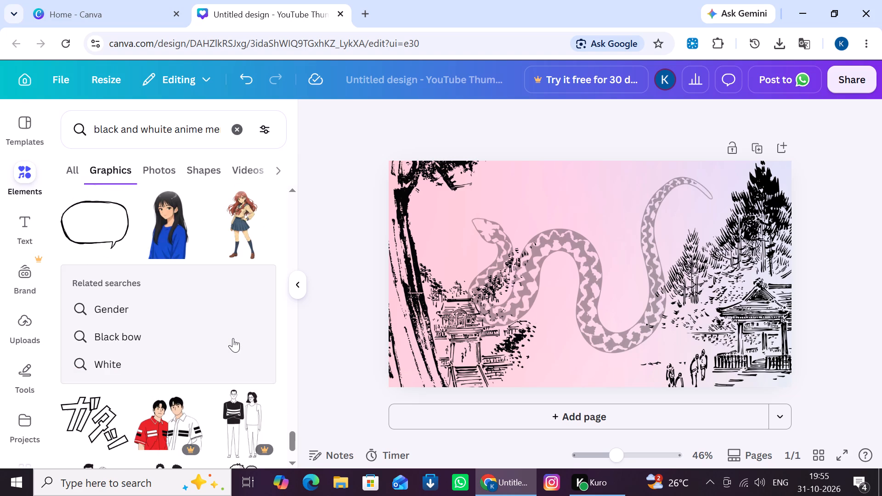
{"action": "scroll", "coordinate": [233, 338], "scroll_direction": "down", "scroll_amount": 4}
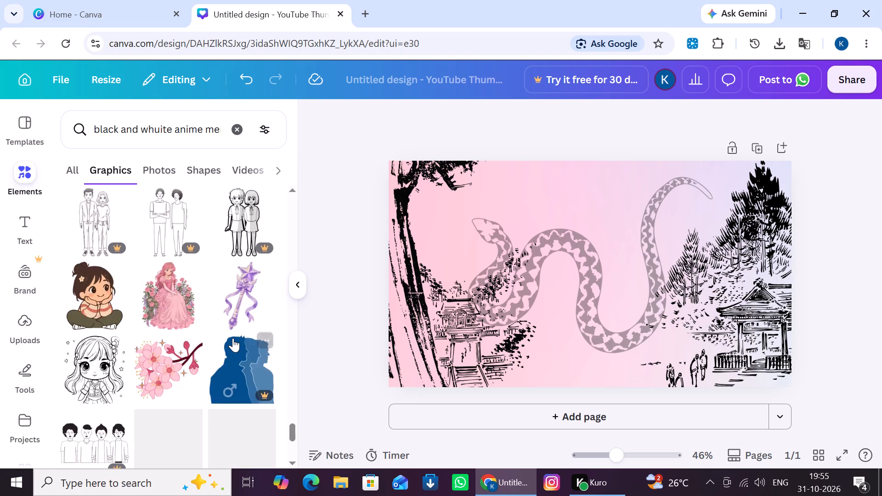
{"action": "scroll", "coordinate": [234, 338], "scroll_direction": "down", "scroll_amount": 4}
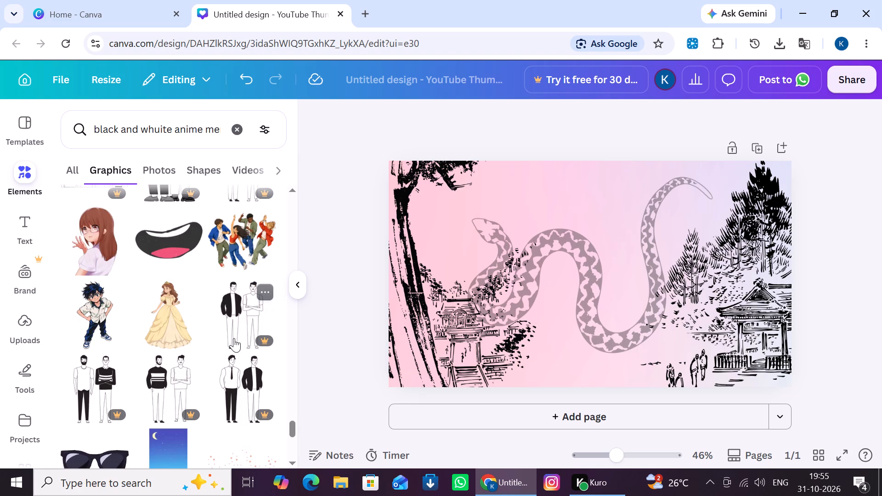
{"action": "scroll", "coordinate": [234, 338], "scroll_direction": "down", "scroll_amount": 7}
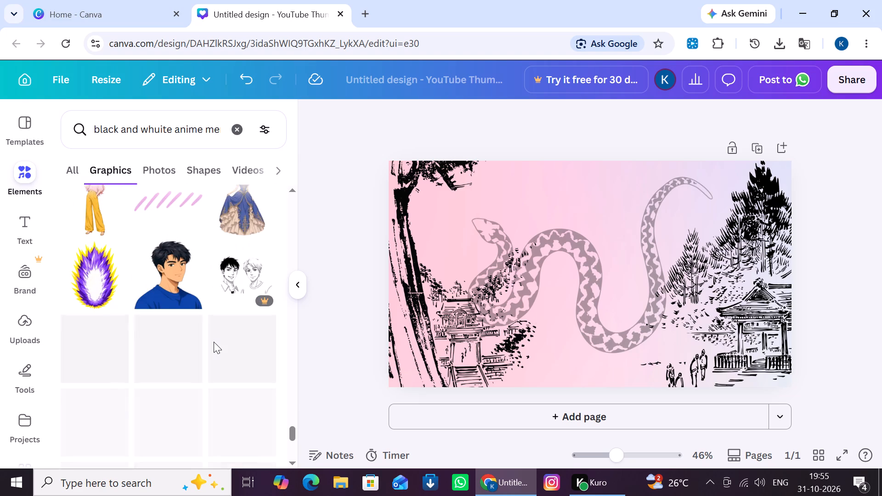
{"action": "scroll", "coordinate": [214, 342], "scroll_direction": "down", "scroll_amount": 2}
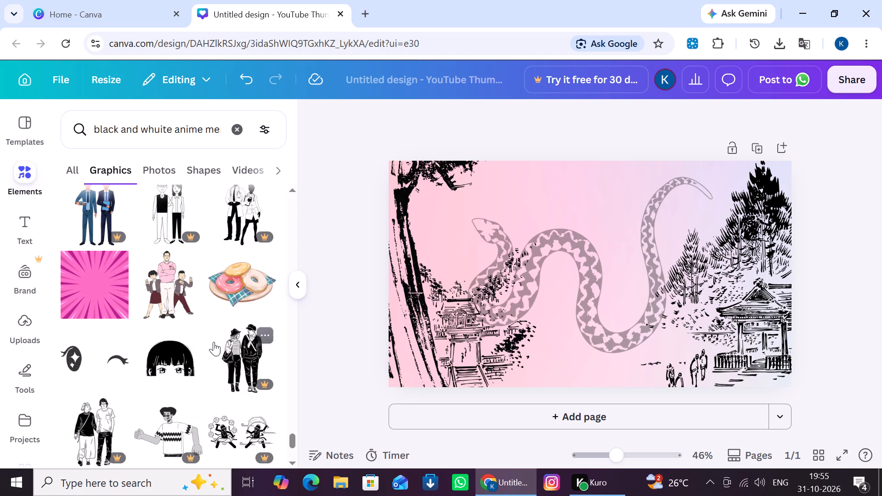
{"action": "scroll", "coordinate": [214, 341], "scroll_direction": "down", "scroll_amount": 6}
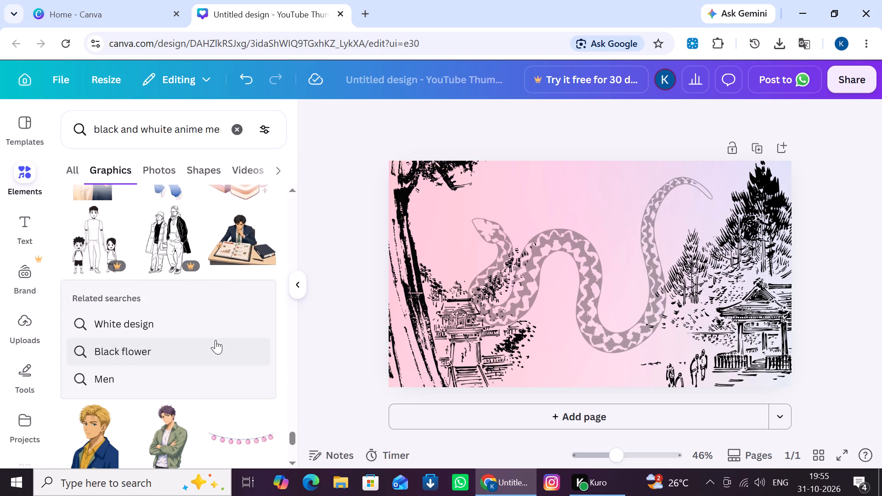
{"action": "scroll", "coordinate": [214, 336], "scroll_direction": "up", "scroll_amount": 1}
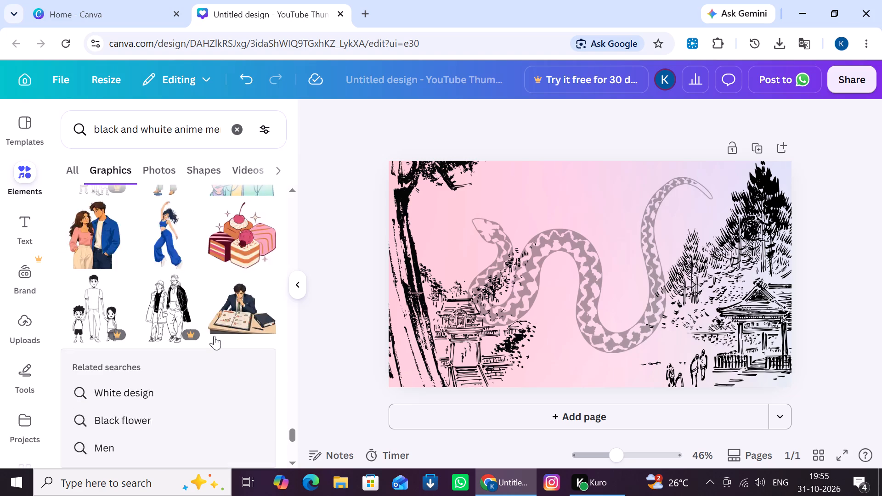
{"action": "scroll", "coordinate": [214, 336], "scroll_direction": "down", "scroll_amount": 7}
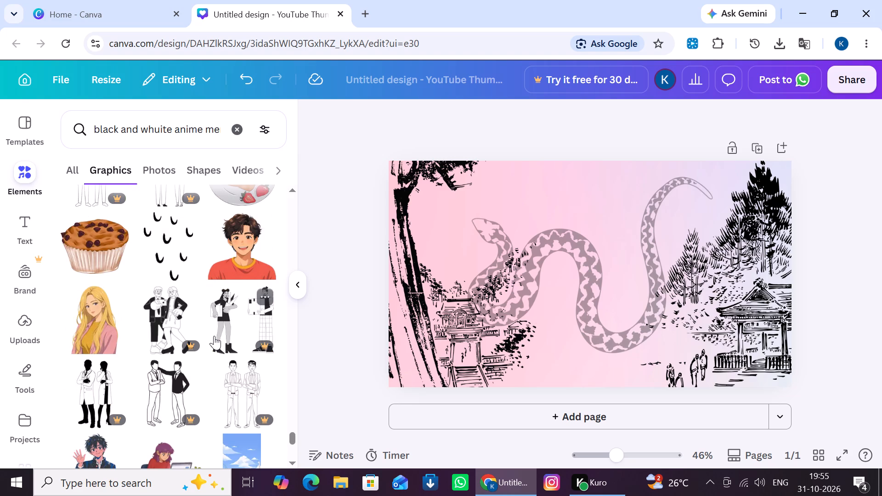
{"action": "scroll", "coordinate": [214, 336], "scroll_direction": "down", "scroll_amount": 4}
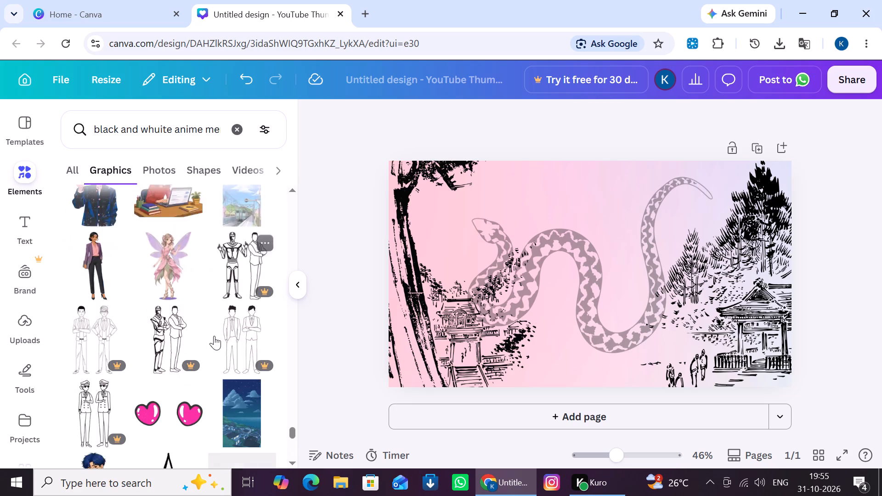
{"action": "scroll", "coordinate": [214, 336], "scroll_direction": "down", "scroll_amount": 5}
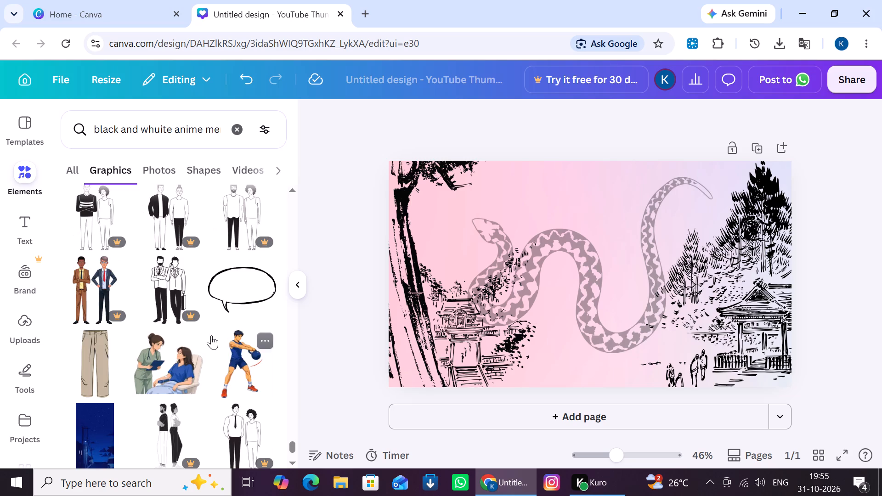
{"action": "scroll", "coordinate": [208, 334], "scroll_direction": "down", "scroll_amount": 4}
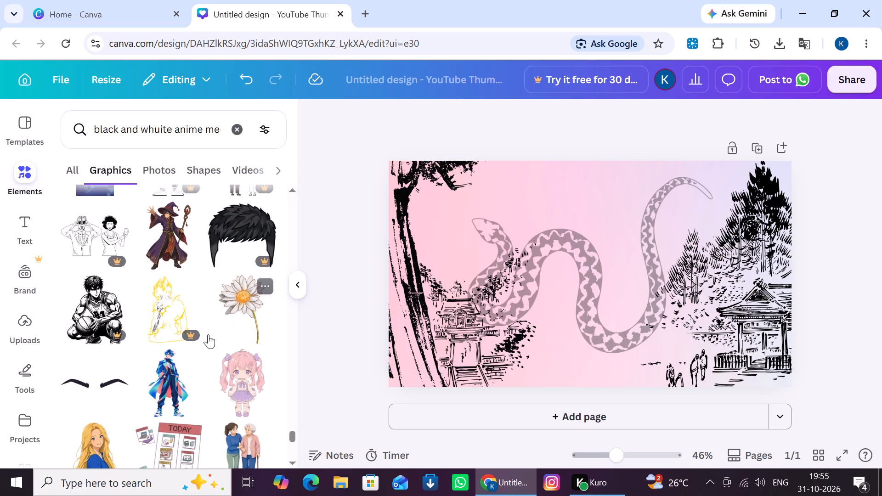
{"action": "scroll", "coordinate": [208, 334], "scroll_direction": "down", "scroll_amount": 9}
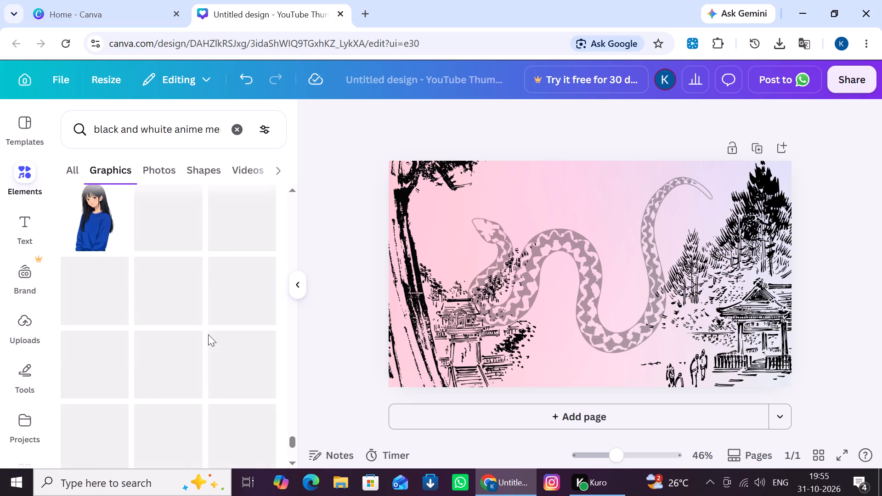
{"action": "scroll", "coordinate": [116, 279], "scroll_direction": "down", "scroll_amount": 2}
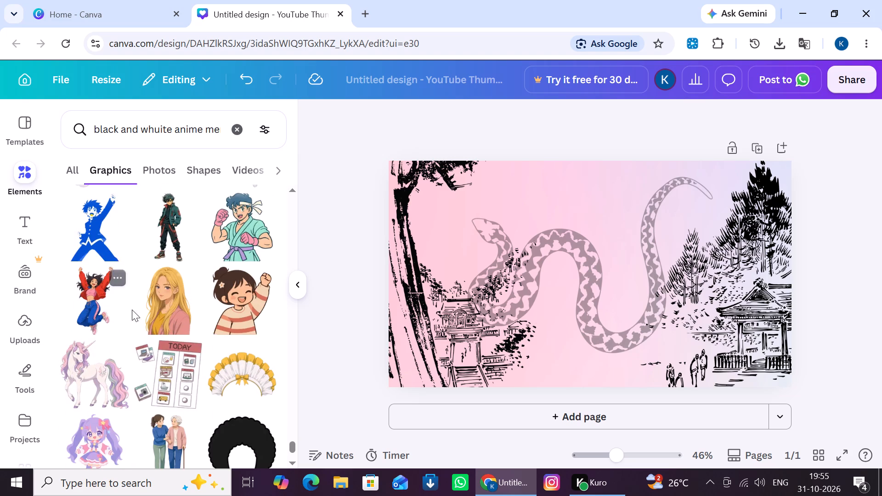
{"action": "scroll", "coordinate": [140, 326], "scroll_direction": "down", "scroll_amount": 3}
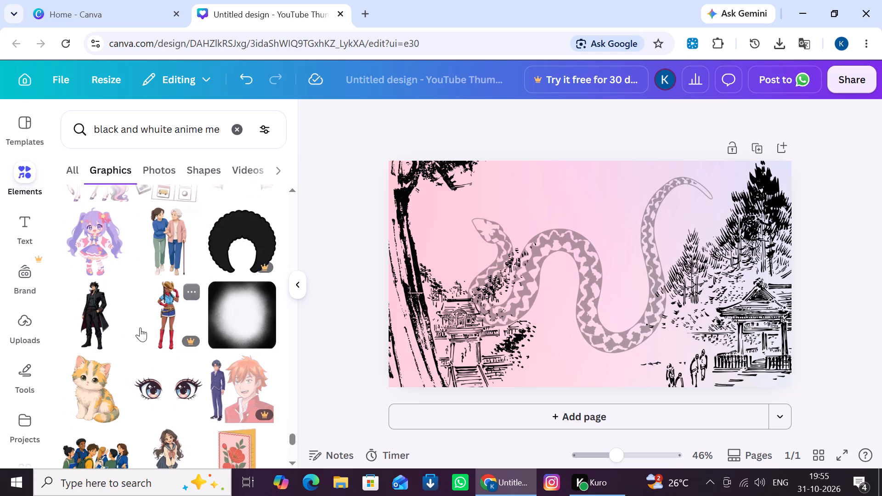
{"action": "scroll", "coordinate": [140, 327], "scroll_direction": "down", "scroll_amount": 4}
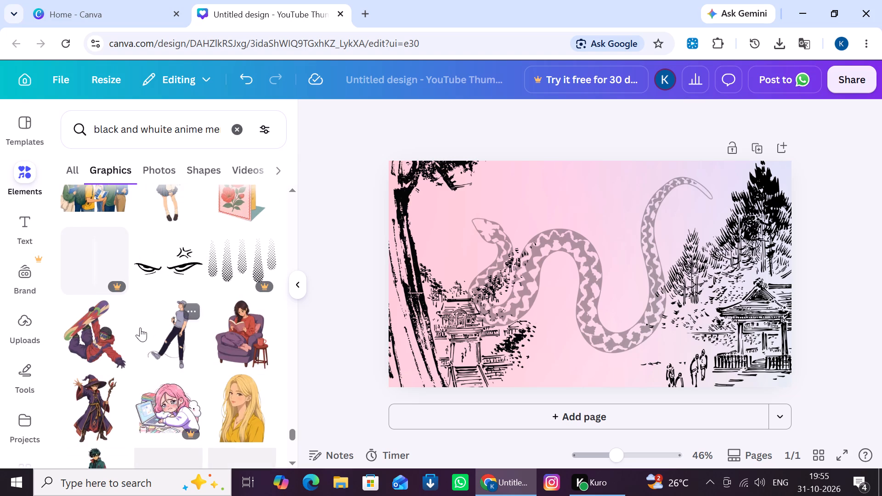
{"action": "scroll", "coordinate": [140, 327], "scroll_direction": "down", "scroll_amount": 6}
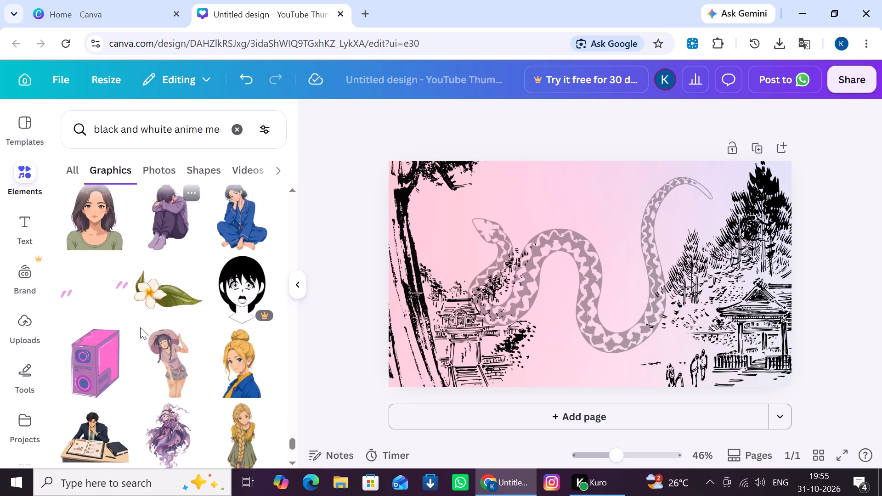
{"action": "scroll", "coordinate": [140, 327], "scroll_direction": "down", "scroll_amount": 5}
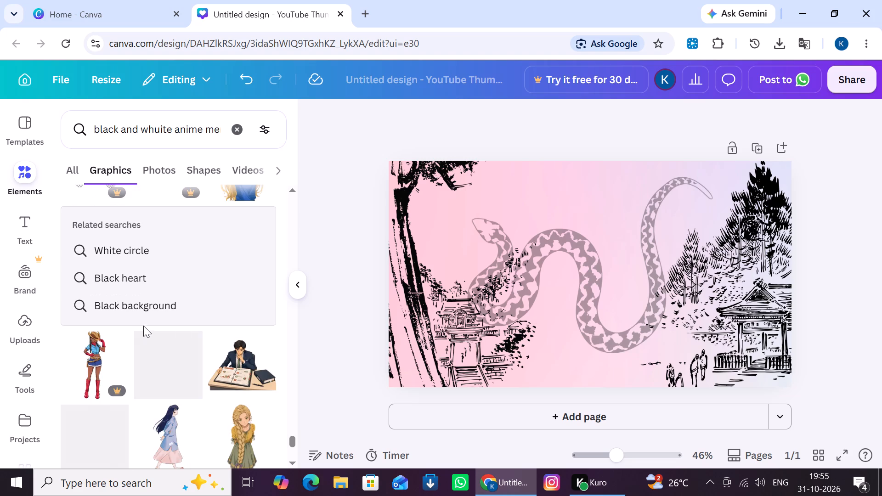
{"action": "scroll", "coordinate": [209, 256], "scroll_direction": "up", "scroll_amount": 5}
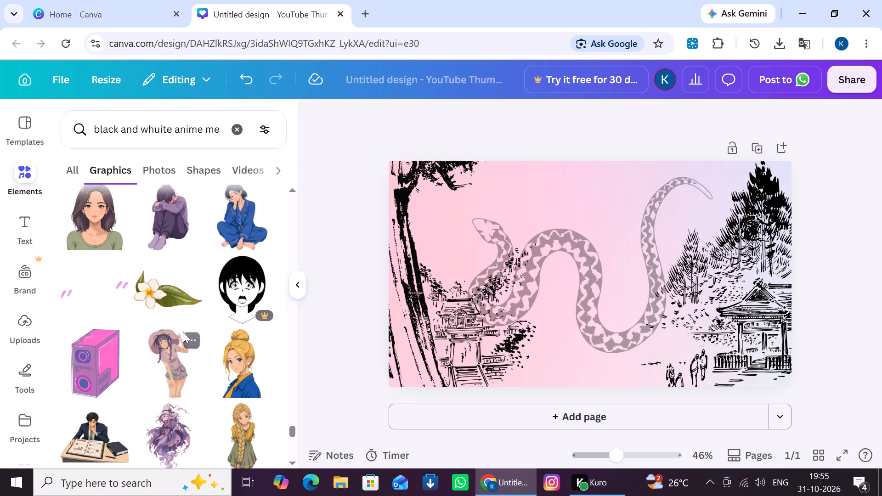
{"action": "scroll", "coordinate": [183, 335], "scroll_direction": "down", "scroll_amount": 6}
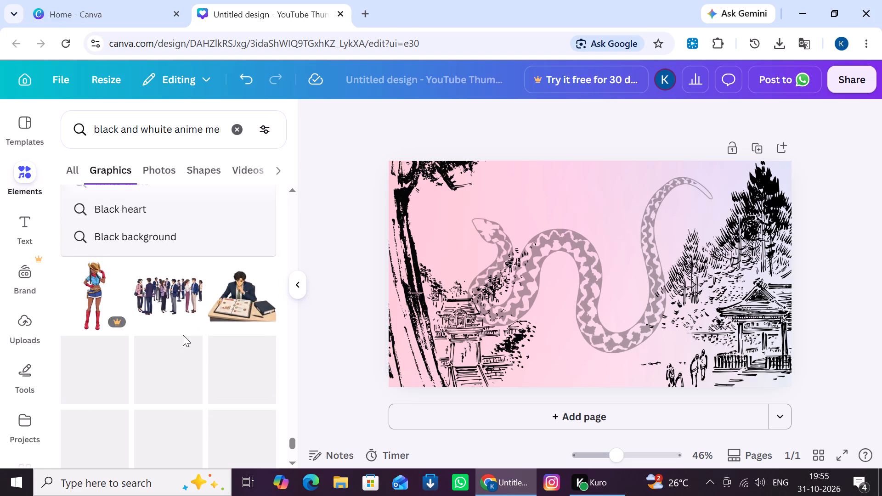
{"action": "scroll", "coordinate": [183, 335], "scroll_direction": "down", "scroll_amount": 7}
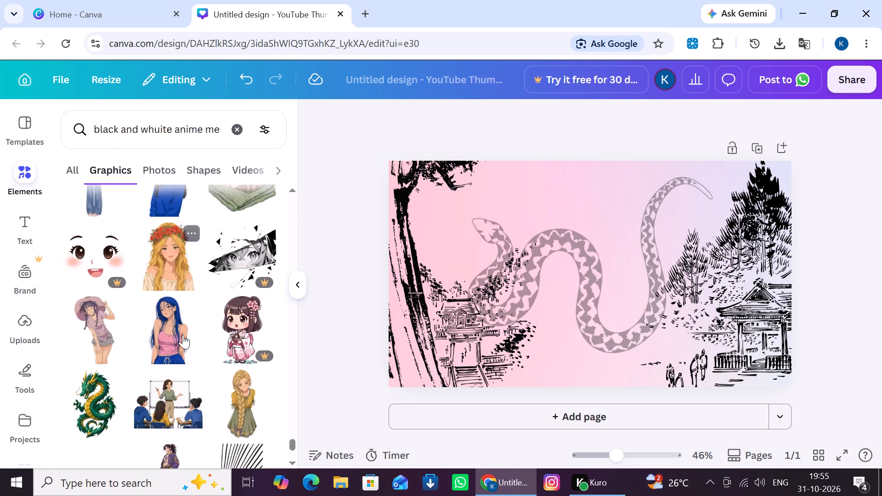
{"action": "scroll", "coordinate": [183, 335], "scroll_direction": "down", "scroll_amount": 4}
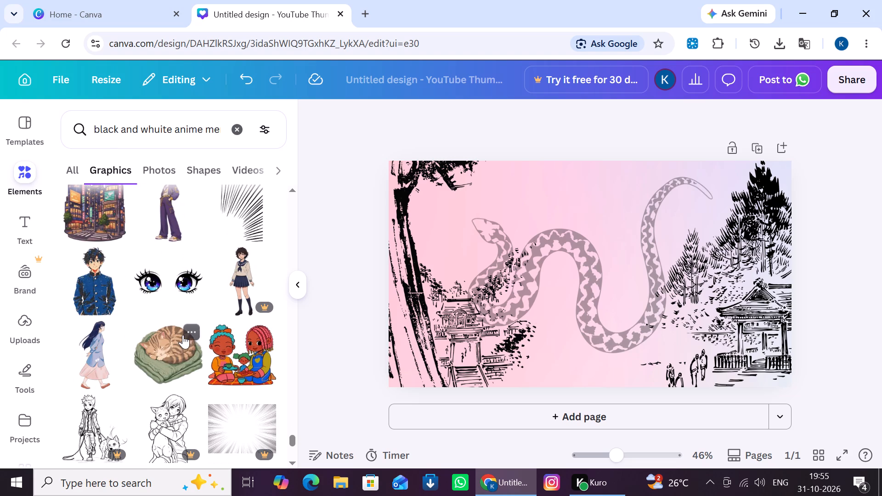
Add the dark-haired anime boy in a blue buttoned uniform jacket from the results to the page.
{"action": "left_click", "coordinate": [86, 284]}
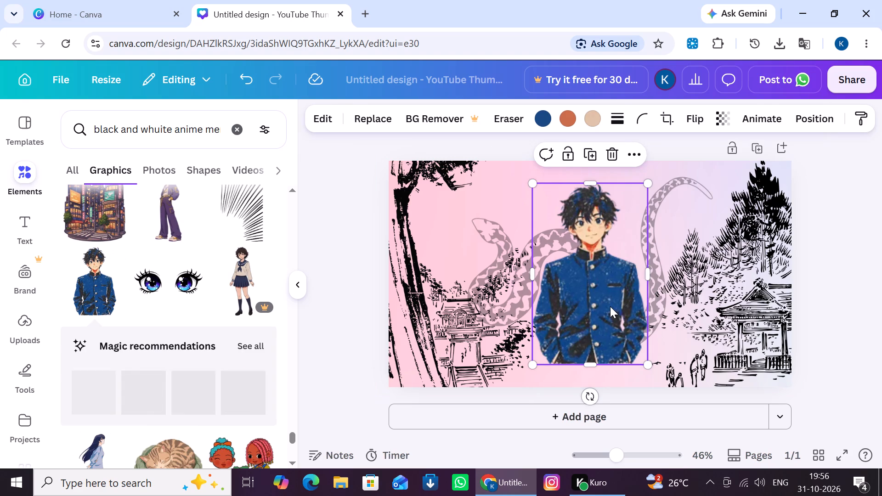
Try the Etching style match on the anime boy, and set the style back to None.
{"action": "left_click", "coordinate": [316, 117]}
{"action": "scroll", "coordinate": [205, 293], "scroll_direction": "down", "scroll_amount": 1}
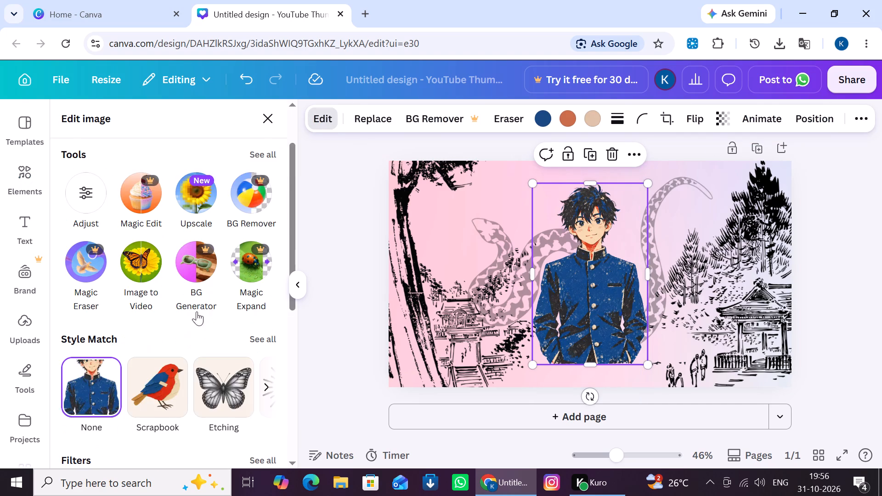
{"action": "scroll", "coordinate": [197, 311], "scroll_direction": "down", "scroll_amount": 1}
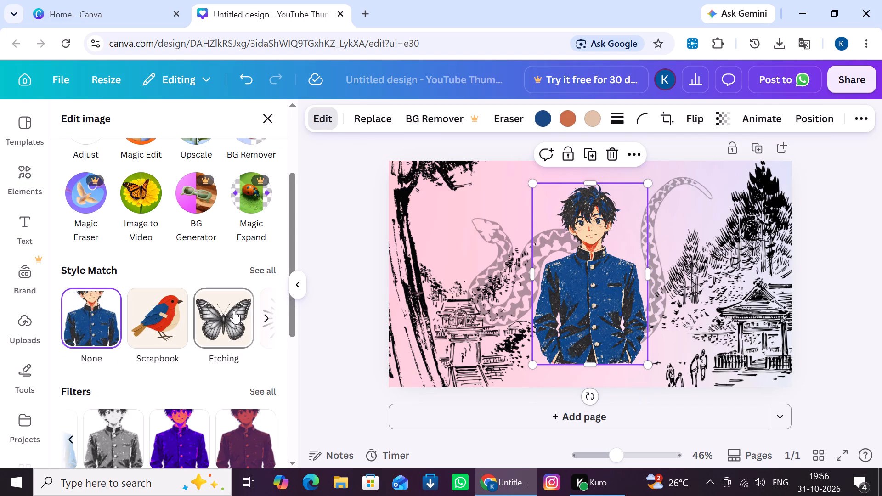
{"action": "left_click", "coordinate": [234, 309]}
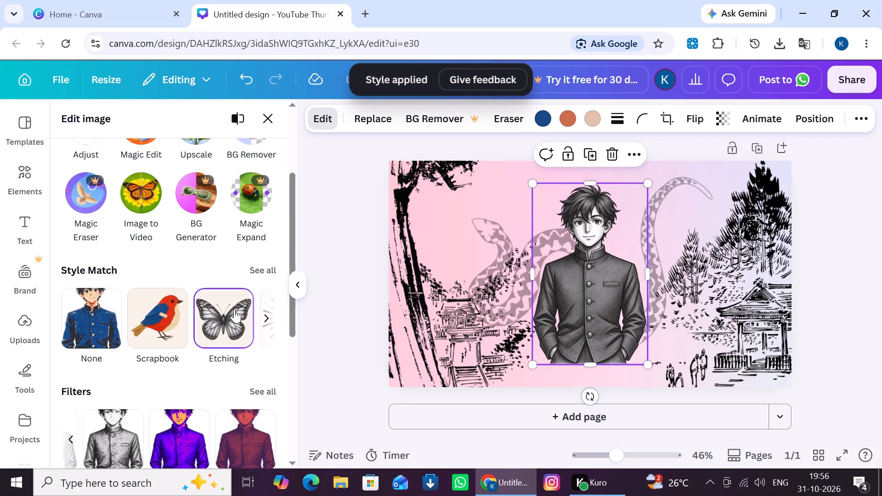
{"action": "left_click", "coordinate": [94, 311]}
Set the anime boy's Saturation to -100 in the image adjustments.
{"action": "scroll", "coordinate": [149, 335], "scroll_direction": "down", "scroll_amount": 3}
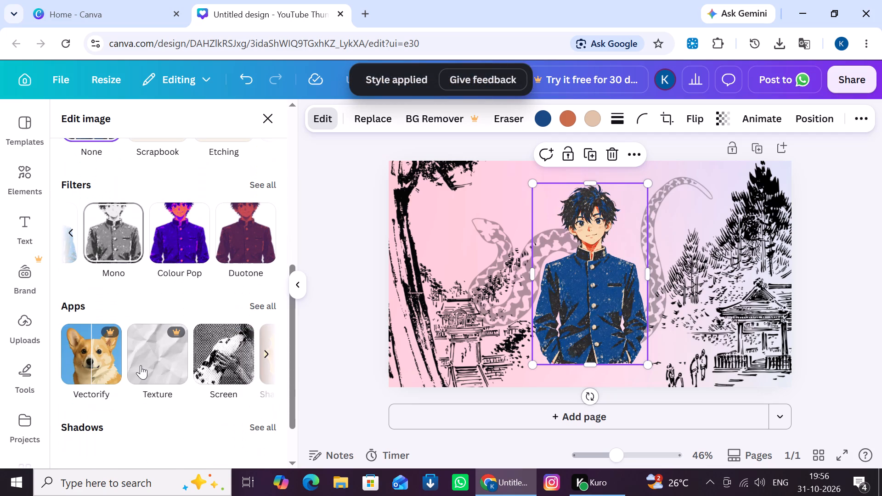
{"action": "scroll", "coordinate": [141, 365], "scroll_direction": "down", "scroll_amount": 4}
{"action": "scroll", "coordinate": [175, 347], "scroll_direction": "up", "scroll_amount": 12}
{"action": "left_click", "coordinate": [99, 274]}
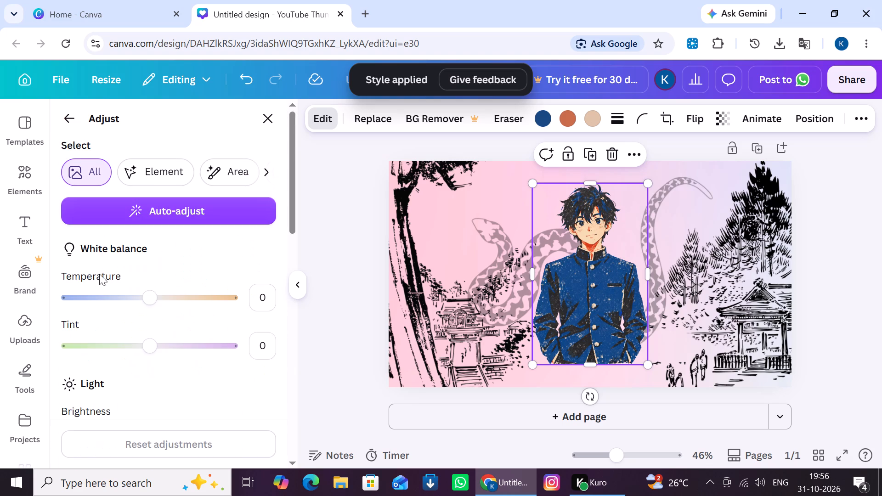
{"action": "scroll", "coordinate": [142, 327], "scroll_direction": "down", "scroll_amount": 2}
{"action": "scroll", "coordinate": [142, 370], "scroll_direction": "down", "scroll_amount": 1}
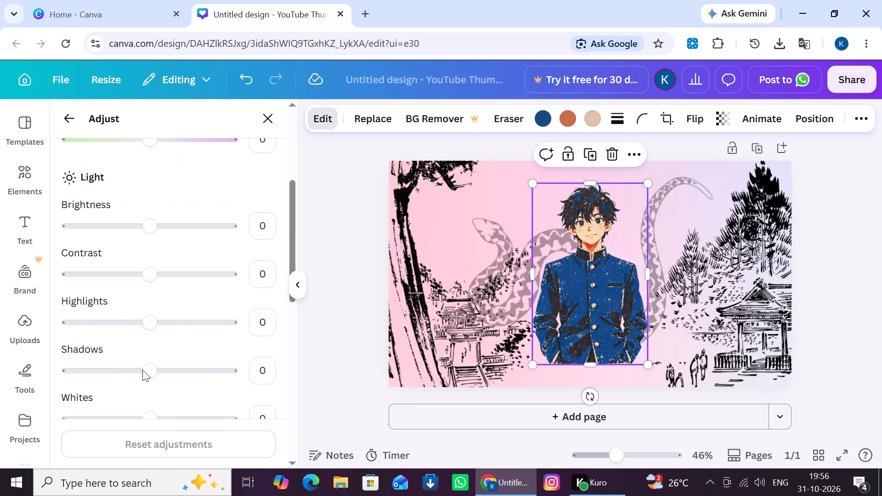
{"action": "scroll", "coordinate": [142, 370], "scroll_direction": "down", "scroll_amount": 4}
{"action": "left_click_drag", "start_coordinate": [145, 329], "coordinate": [145, 328]}
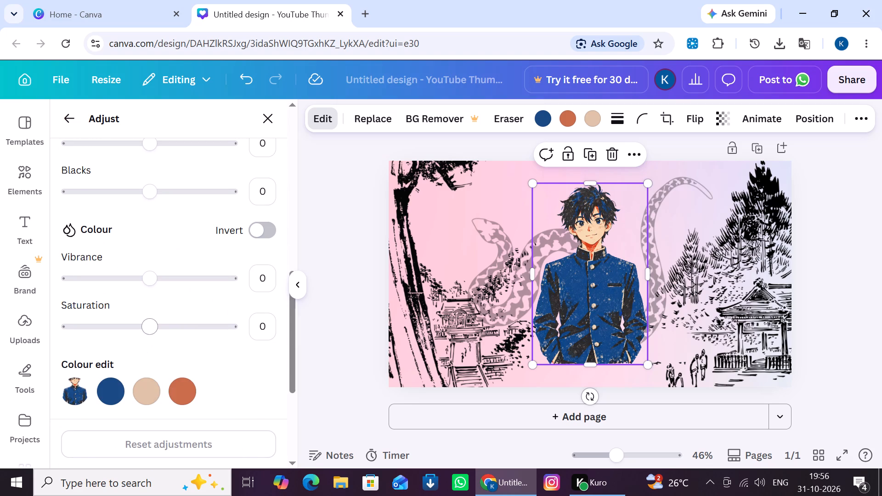
{"action": "left_click_drag", "start_coordinate": [145, 328], "coordinate": [58, 349]}
{"action": "left_click_drag", "start_coordinate": [149, 333], "coordinate": [70, 340]}
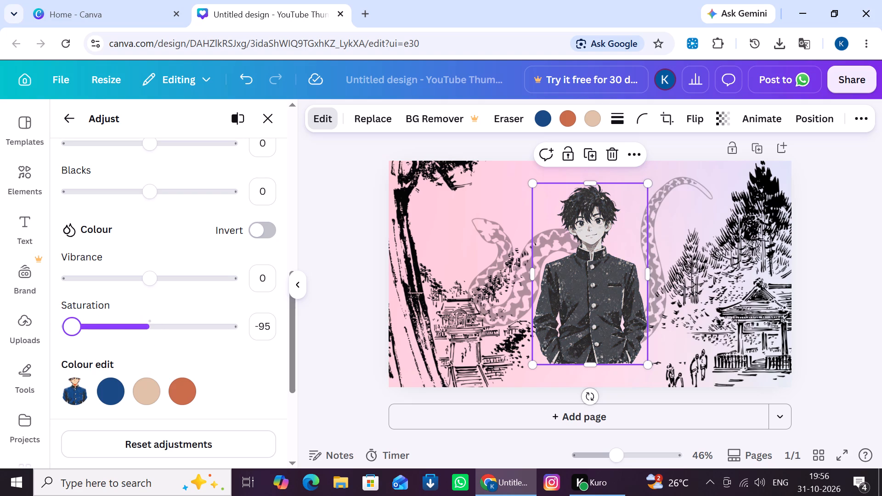
{"action": "left_click_drag", "start_coordinate": [70, 340], "coordinate": [27, 355]}
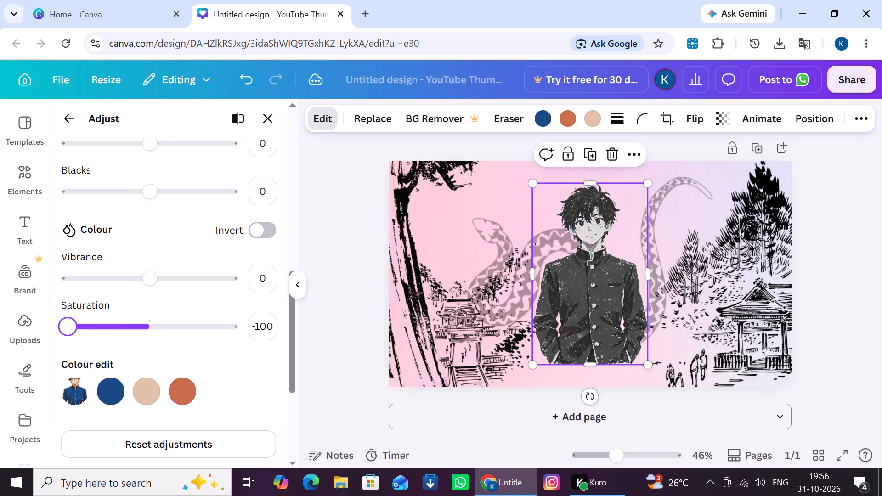
Set the anime boy's Vibrance to -100.
{"action": "left_click_drag", "start_coordinate": [157, 279], "coordinate": [456, 311]}
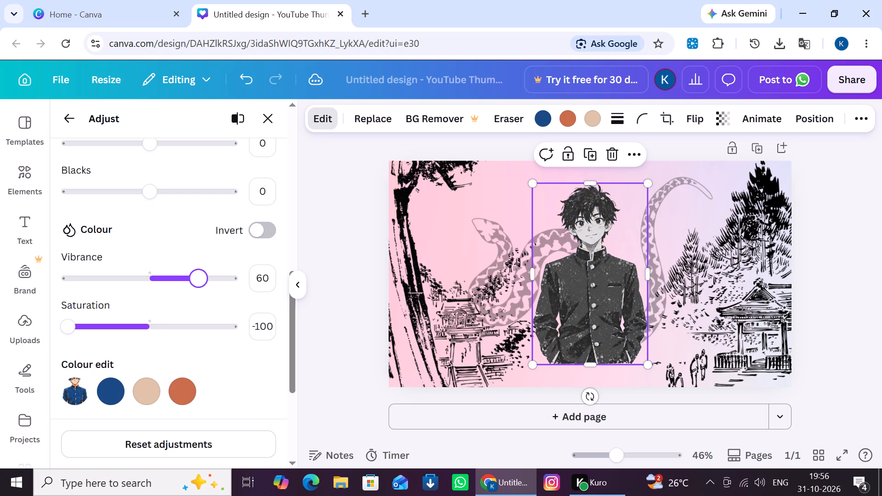
{"action": "left_click_drag", "start_coordinate": [456, 311], "coordinate": [0, 353]}
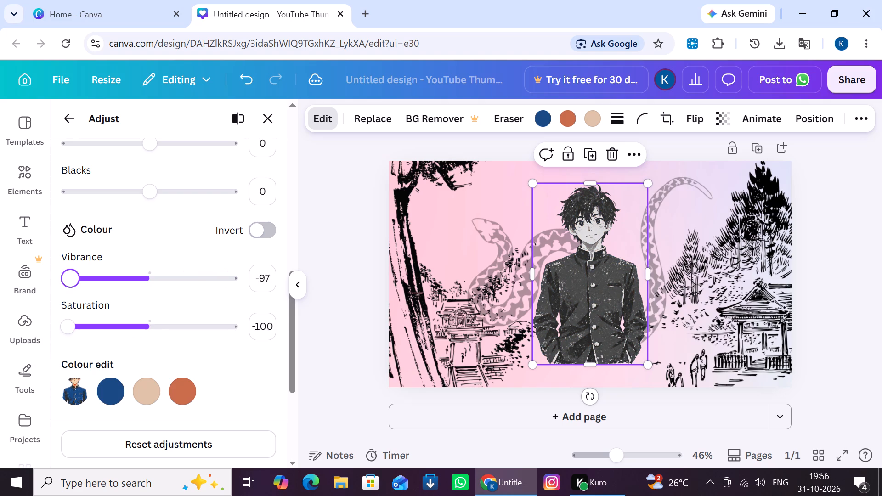
{"action": "left_click_drag", "start_coordinate": [0, 353], "coordinate": [6, 352]}
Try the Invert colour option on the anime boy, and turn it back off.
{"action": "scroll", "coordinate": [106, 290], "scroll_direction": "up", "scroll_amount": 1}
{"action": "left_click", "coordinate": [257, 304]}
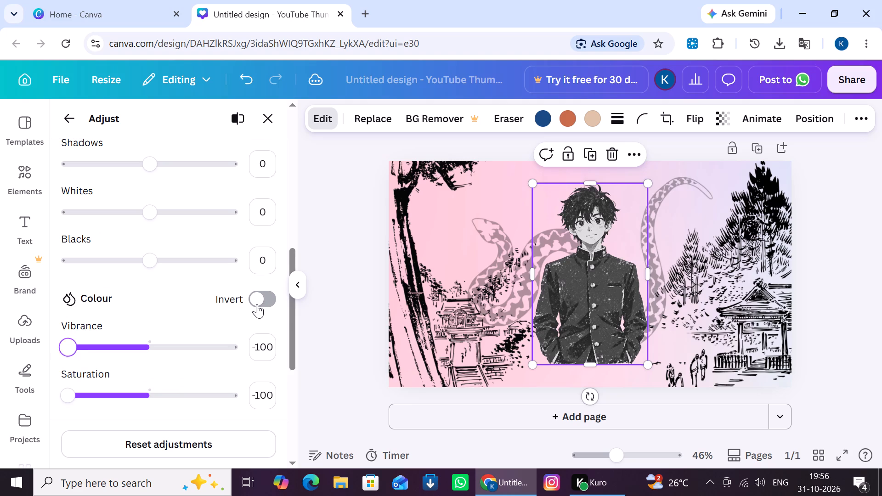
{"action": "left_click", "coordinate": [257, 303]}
Set the anime boy's Blacks to 56 and Whites to 65 to strengthen the ink look.
{"action": "left_click_drag", "start_coordinate": [149, 265], "coordinate": [160, 265]}
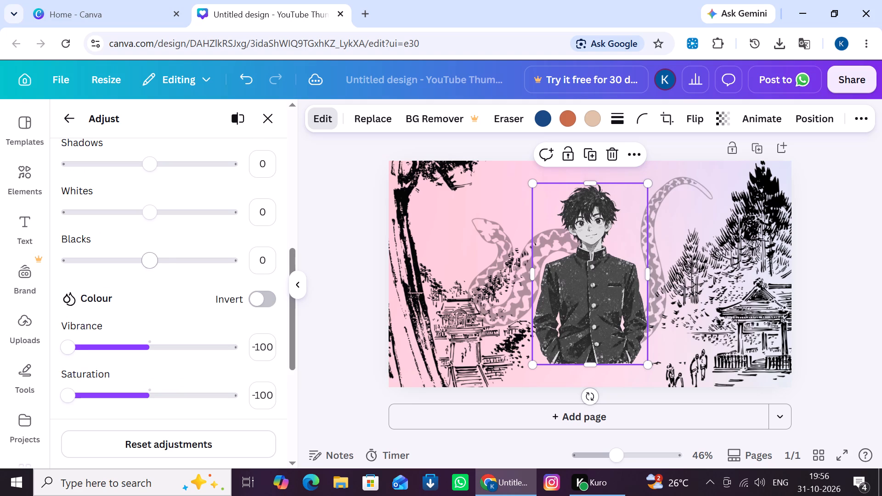
{"action": "left_click_drag", "start_coordinate": [160, 265], "coordinate": [423, 298]}
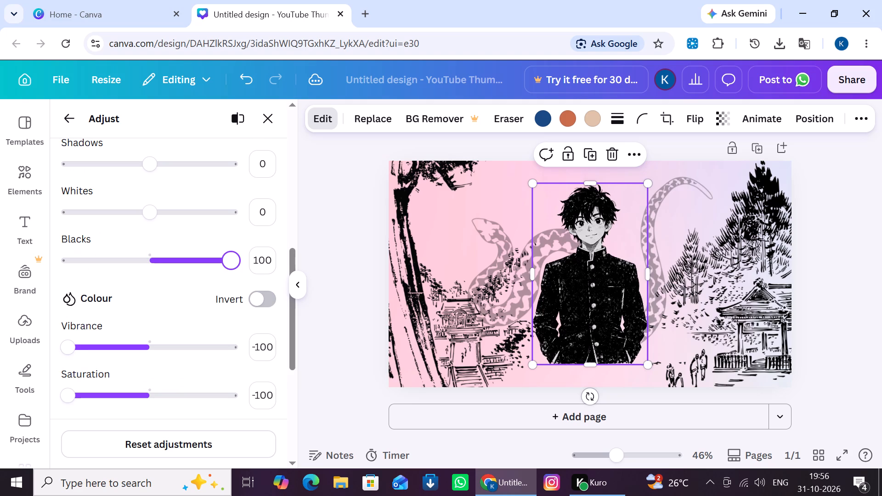
{"action": "left_click_drag", "start_coordinate": [423, 298], "coordinate": [311, 319]}
{"action": "left_click", "coordinate": [196, 263]}
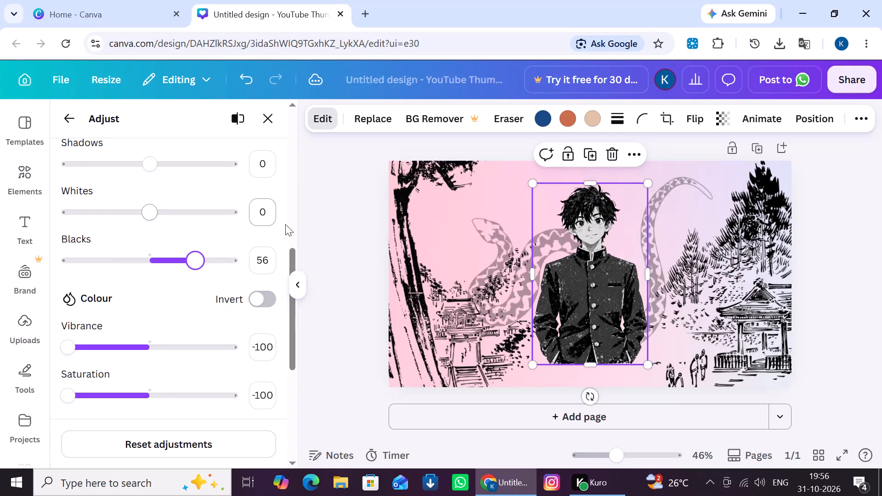
{"action": "left_click", "coordinate": [83, 206]}
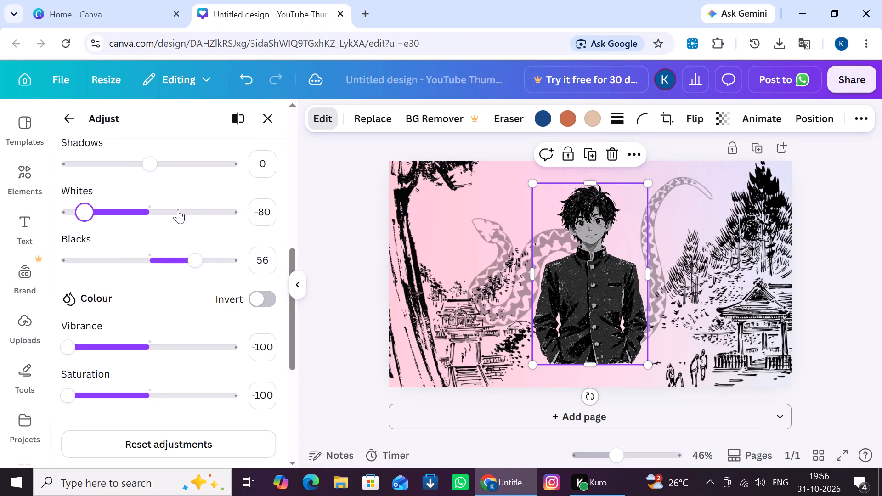
{"action": "left_click", "coordinate": [191, 208]}
{"action": "left_click", "coordinate": [203, 211]}
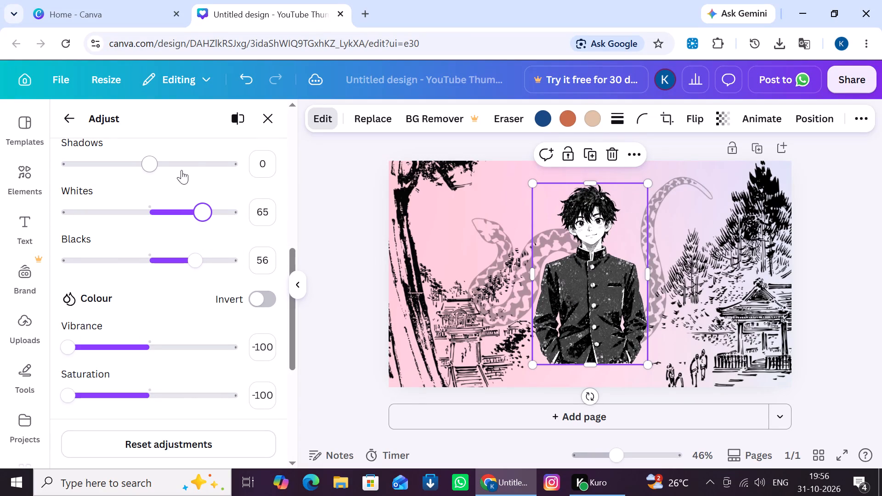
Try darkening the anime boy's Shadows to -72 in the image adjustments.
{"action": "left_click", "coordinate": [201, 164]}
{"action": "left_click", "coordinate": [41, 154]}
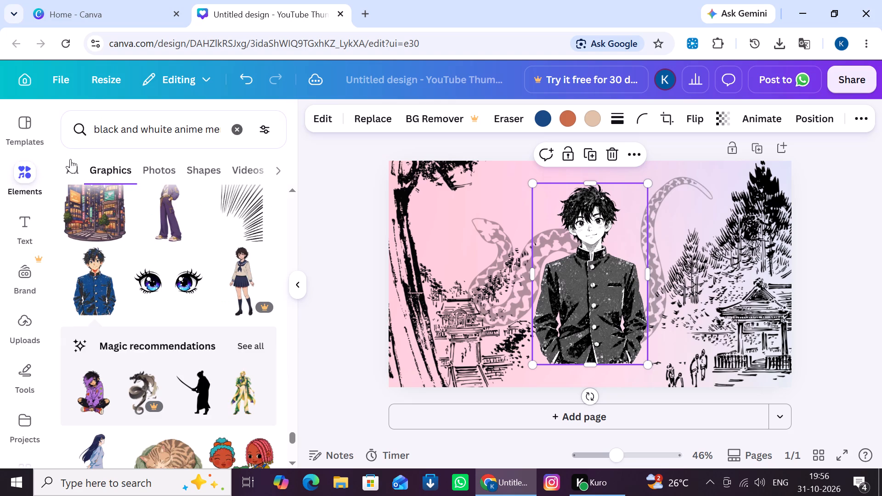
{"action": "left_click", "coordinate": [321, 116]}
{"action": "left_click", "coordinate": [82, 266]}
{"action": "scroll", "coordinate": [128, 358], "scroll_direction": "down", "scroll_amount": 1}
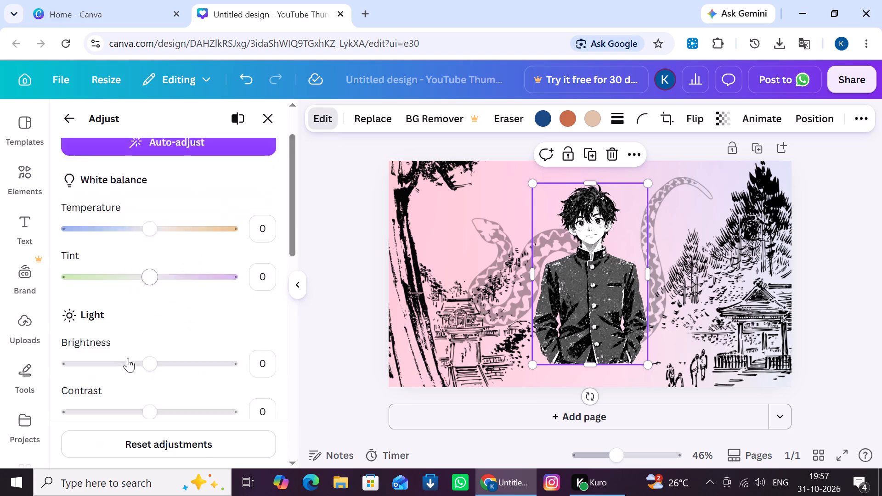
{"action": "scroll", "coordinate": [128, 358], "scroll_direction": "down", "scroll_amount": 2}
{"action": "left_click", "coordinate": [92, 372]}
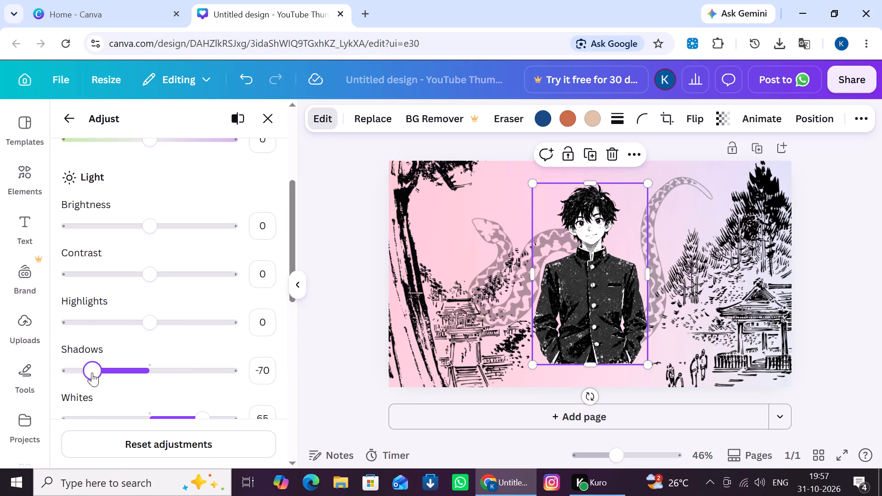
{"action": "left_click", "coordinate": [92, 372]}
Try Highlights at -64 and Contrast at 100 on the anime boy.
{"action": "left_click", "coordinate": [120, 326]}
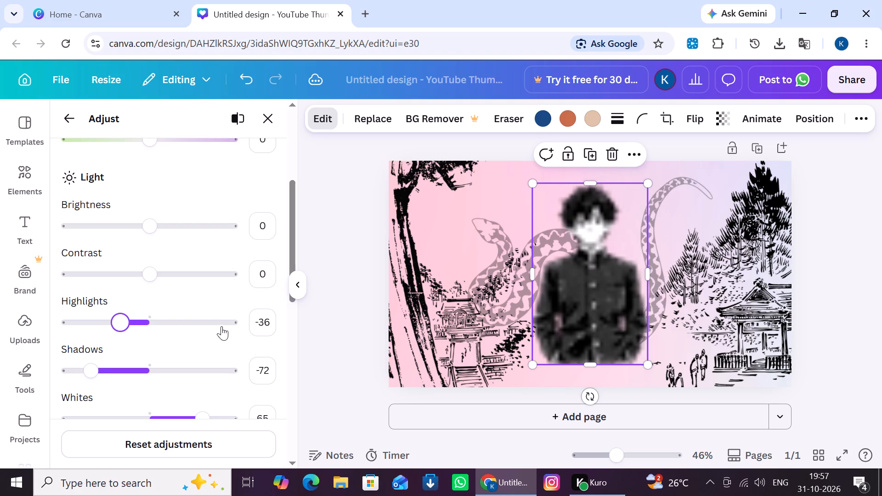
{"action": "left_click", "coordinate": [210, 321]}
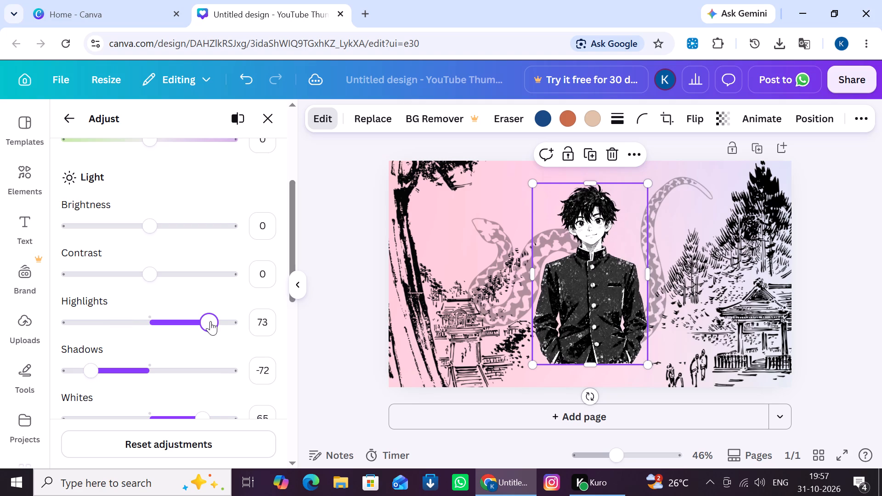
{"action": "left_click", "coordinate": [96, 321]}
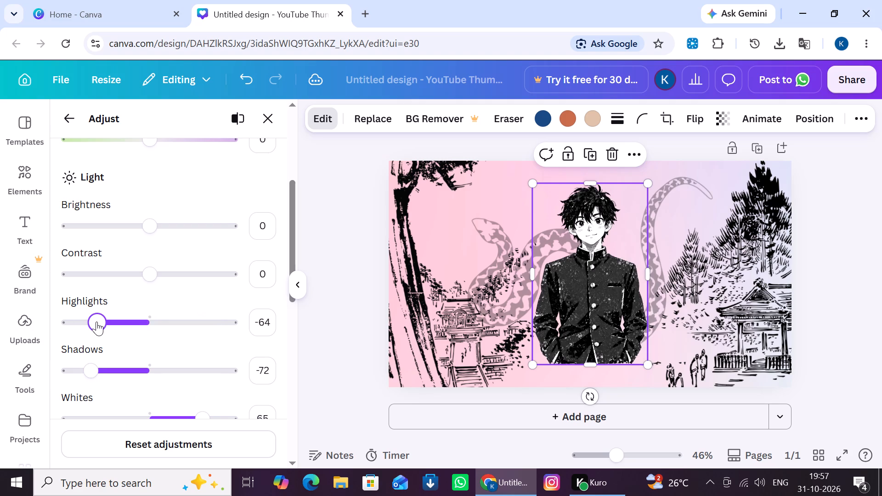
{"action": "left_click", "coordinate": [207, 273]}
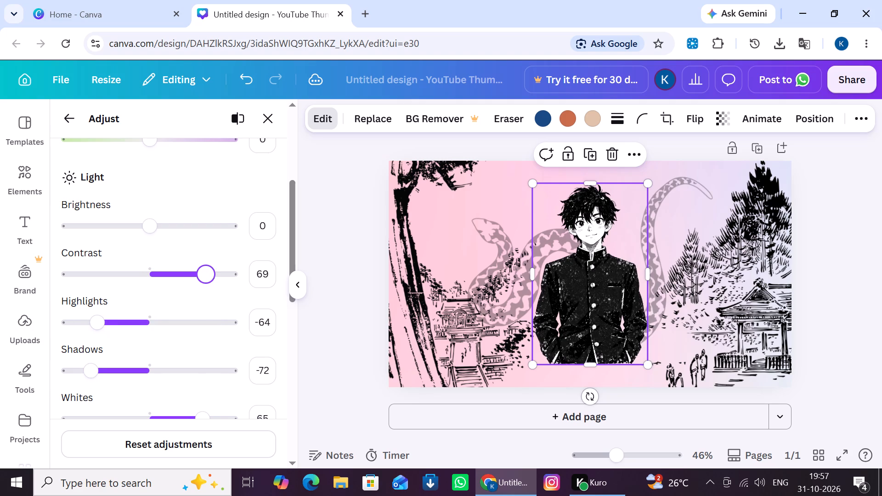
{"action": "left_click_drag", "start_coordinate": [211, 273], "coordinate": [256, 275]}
Set the anime boy's Brightness to 7.
{"action": "left_click_drag", "start_coordinate": [152, 231], "coordinate": [378, 264]}
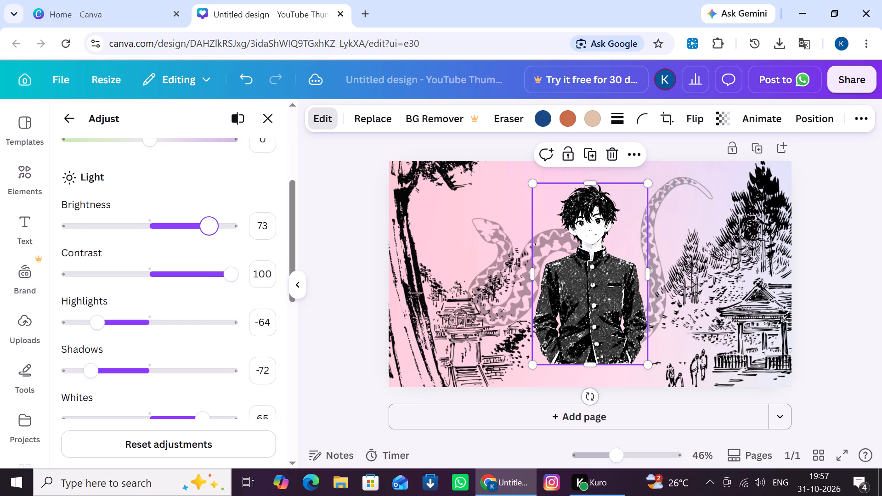
{"action": "left_click_drag", "start_coordinate": [378, 264], "coordinate": [164, 299]}
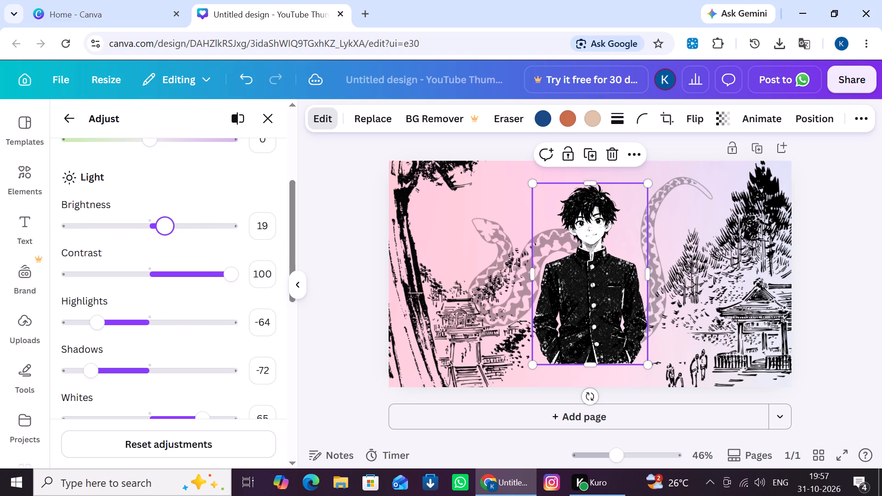
{"action": "left_click_drag", "start_coordinate": [164, 299], "coordinate": [156, 300]}
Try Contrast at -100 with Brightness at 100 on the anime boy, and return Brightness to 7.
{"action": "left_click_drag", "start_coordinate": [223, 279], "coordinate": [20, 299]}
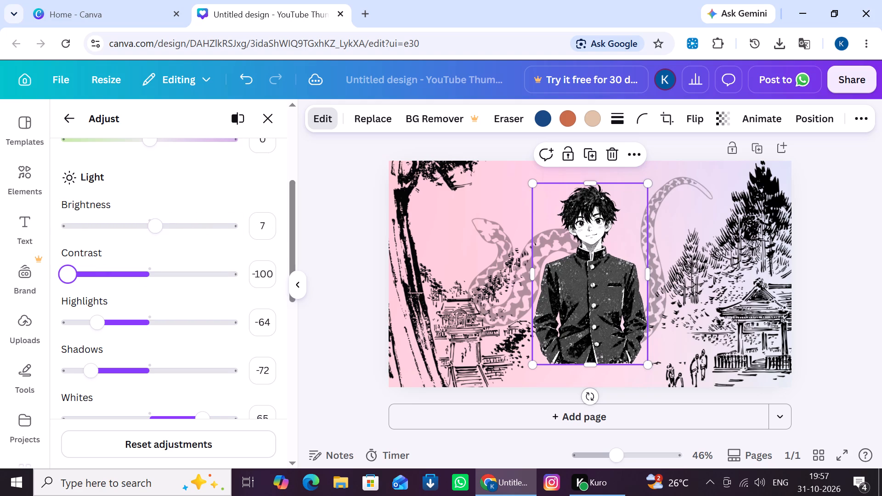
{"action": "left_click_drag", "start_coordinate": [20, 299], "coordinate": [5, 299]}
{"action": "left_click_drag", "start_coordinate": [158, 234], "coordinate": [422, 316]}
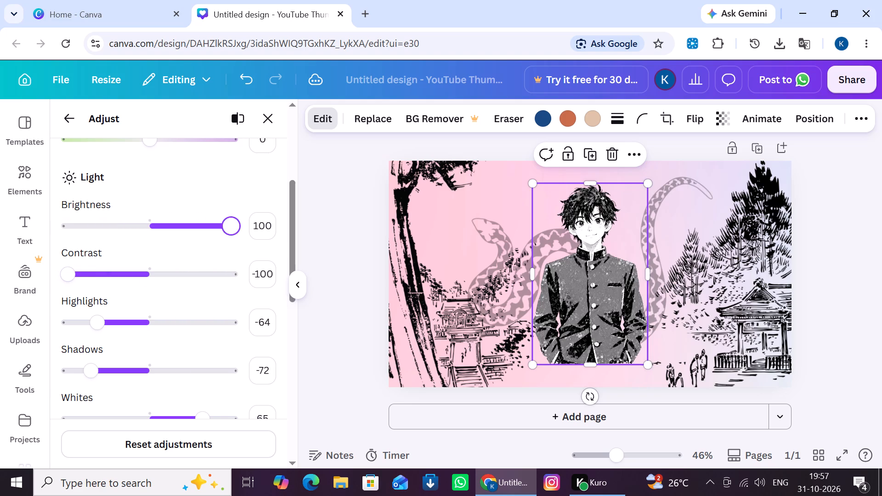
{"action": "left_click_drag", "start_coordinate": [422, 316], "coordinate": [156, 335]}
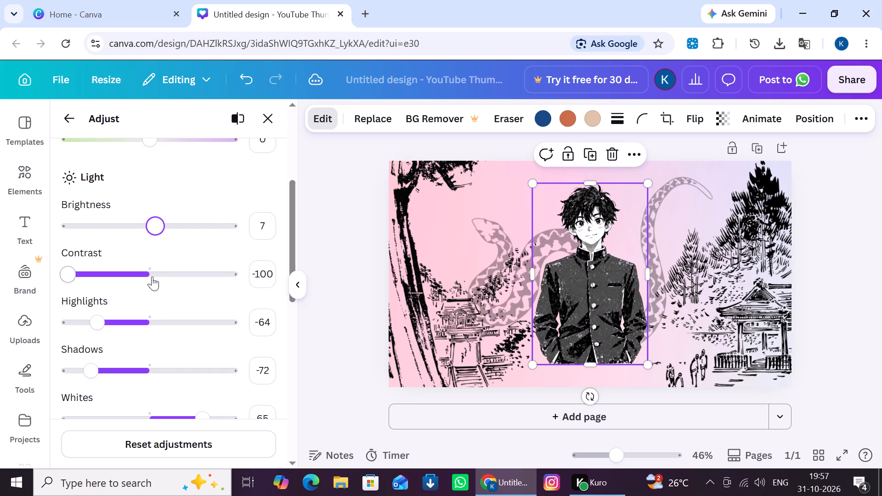
Balance the anime boy's tones with Contrast at 0, Highlights at -7 and Shadows at -3.
{"action": "left_click", "coordinate": [150, 273]}
{"action": "left_click", "coordinate": [143, 324]}
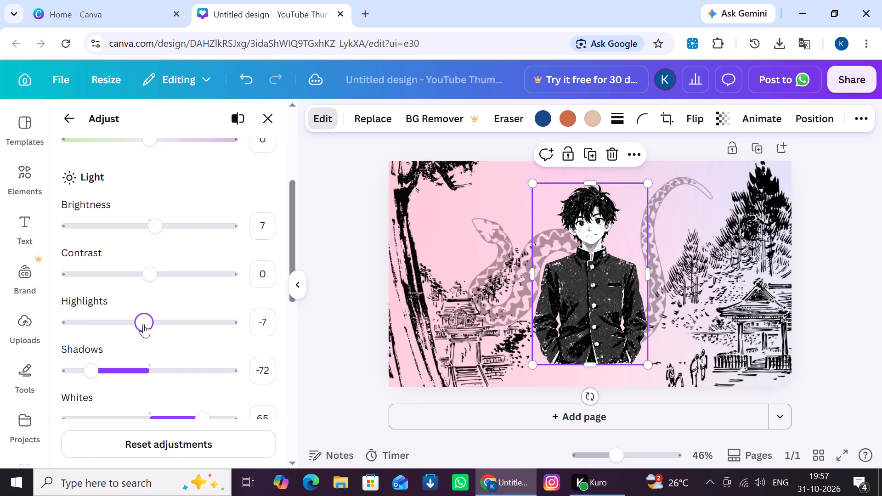
{"action": "left_click", "coordinate": [147, 368]}
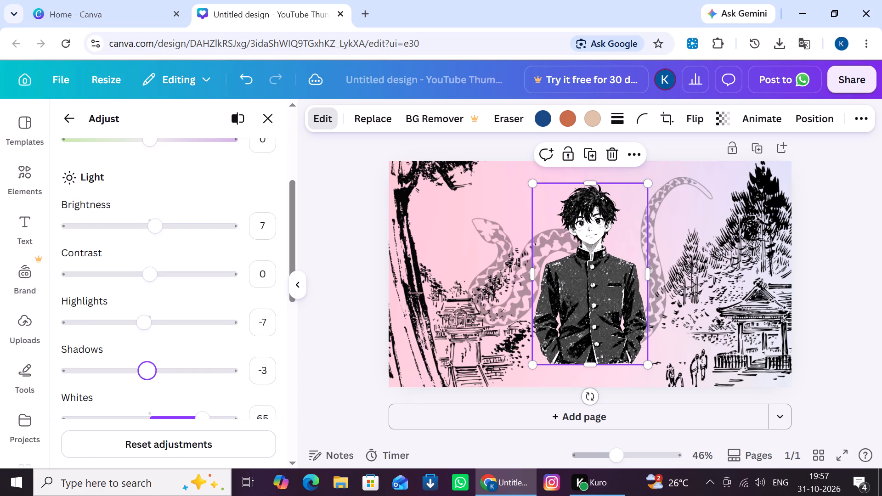
{"action": "scroll", "coordinate": [147, 407], "scroll_direction": "down", "scroll_amount": 3}
Move the anime boy straight down so his lower edge extends slightly past the page's bottom edge.
{"action": "left_click_drag", "start_coordinate": [622, 342], "coordinate": [621, 372]}
{"action": "left_click", "coordinate": [348, 346]}
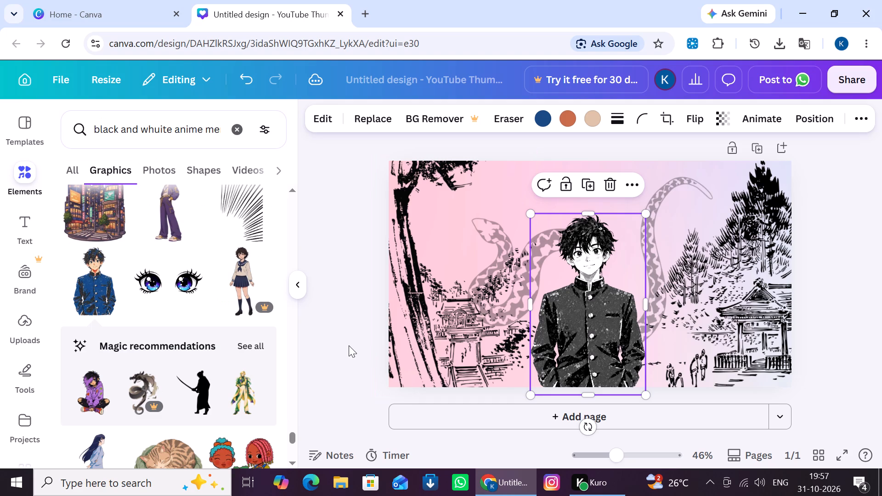
Add the black swordsman silhouette from the Magic recommendations to the page.
{"action": "scroll", "coordinate": [240, 373], "scroll_direction": "down", "scroll_amount": 1}
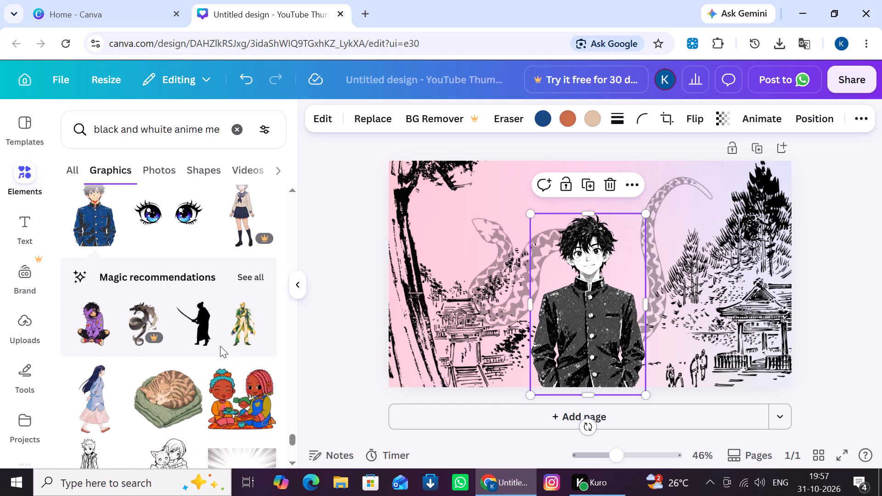
{"action": "left_click", "coordinate": [199, 339]}
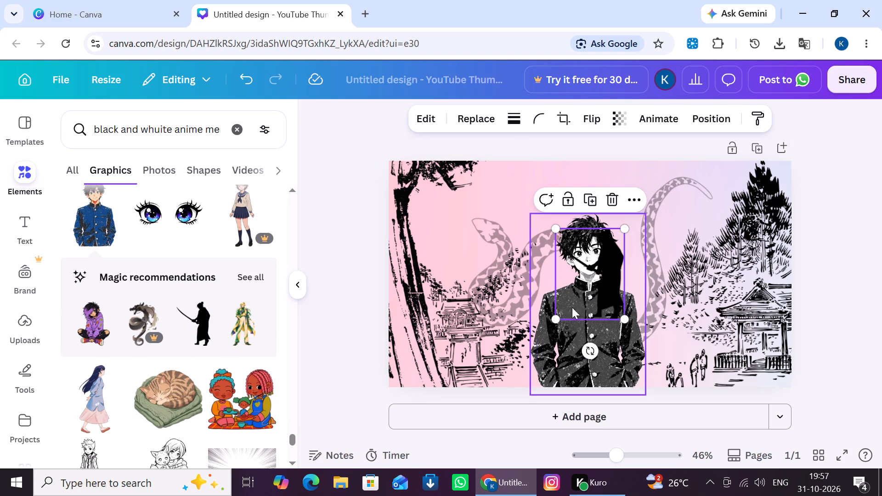
Delete the black-and-white anime boy from the page.
{"action": "left_click", "coordinate": [618, 352]}
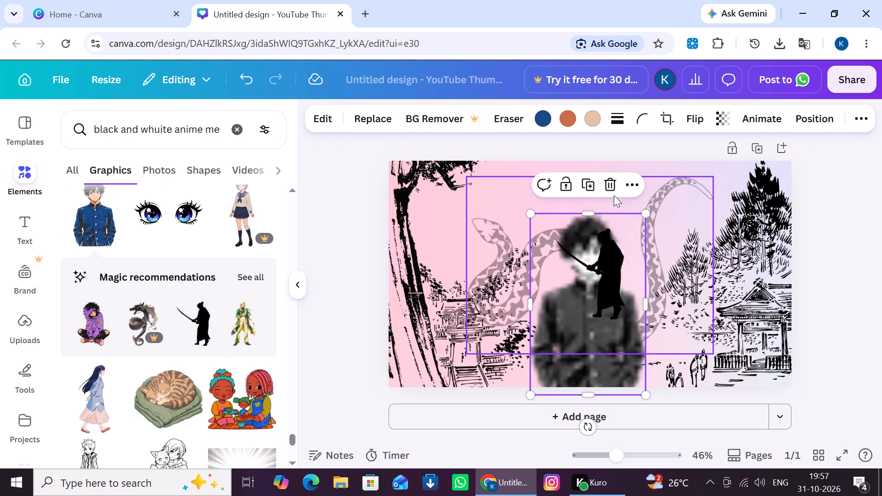
{"action": "left_click", "coordinate": [610, 181]}
Enlarge the swordsman silhouette to nearly the page's full height and centre it, with its feet reaching the page's bottom edge.
{"action": "left_click", "coordinate": [593, 294]}
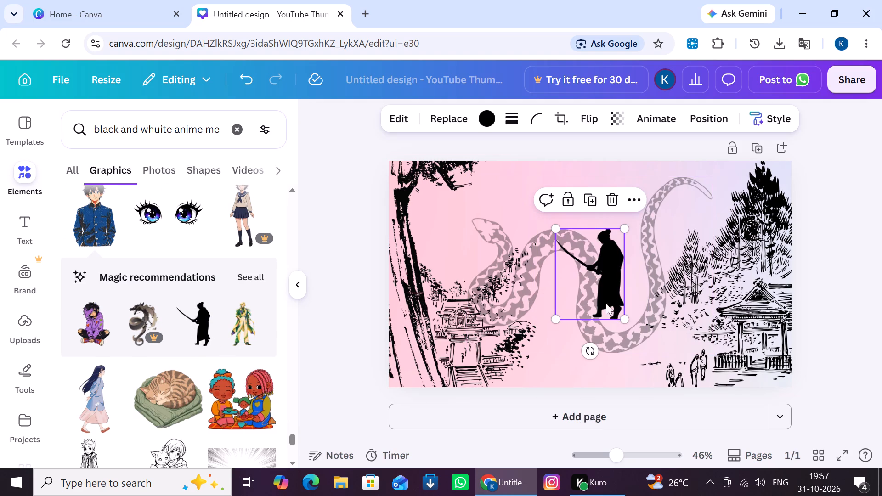
{"action": "left_click_drag", "start_coordinate": [625, 317], "coordinate": [676, 482]}
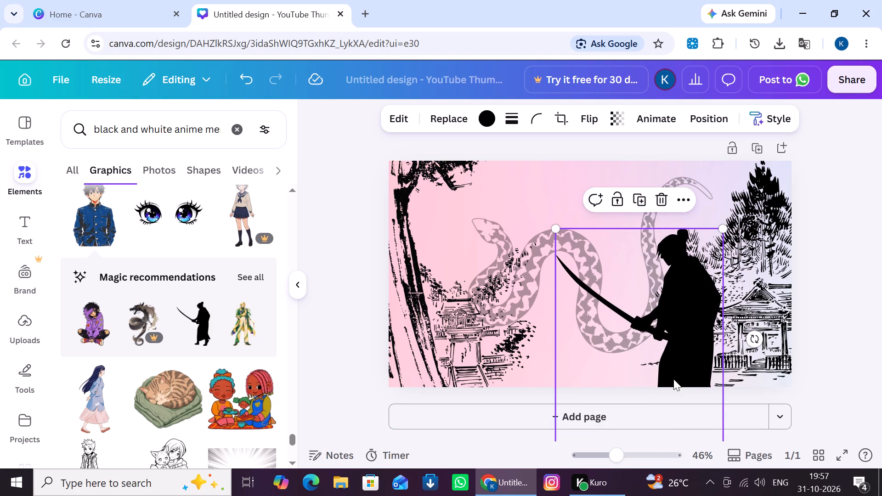
{"action": "left_click_drag", "start_coordinate": [674, 361], "coordinate": [596, 315]}
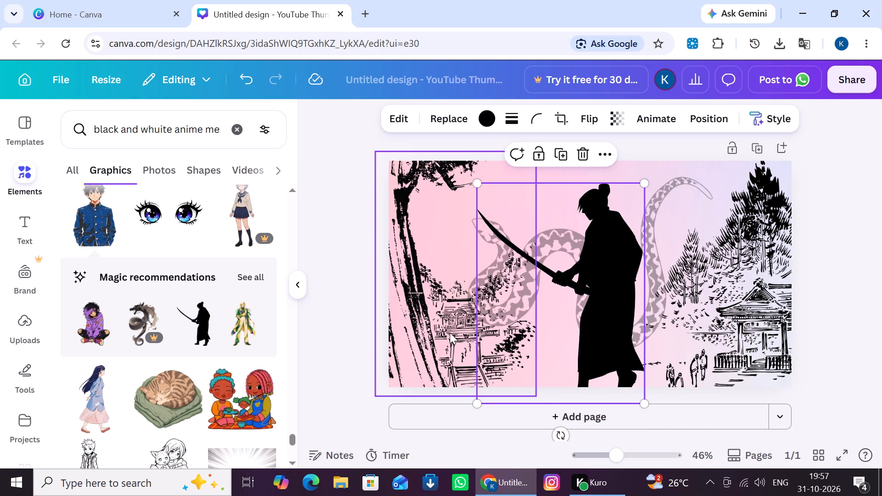
Look through the full set of Magic recommendations for another ink-style element that suits the Japanese scene.
{"action": "left_click", "coordinate": [248, 278]}
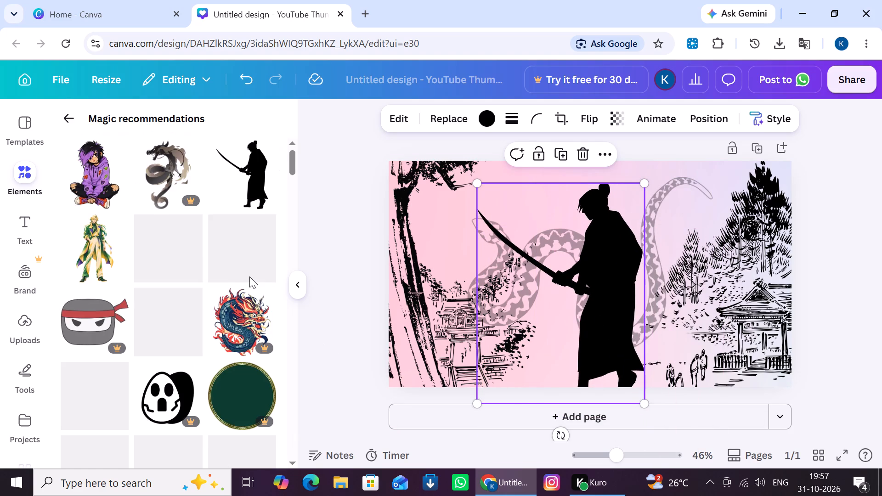
{"action": "scroll", "coordinate": [209, 299], "scroll_direction": "down", "scroll_amount": 2}
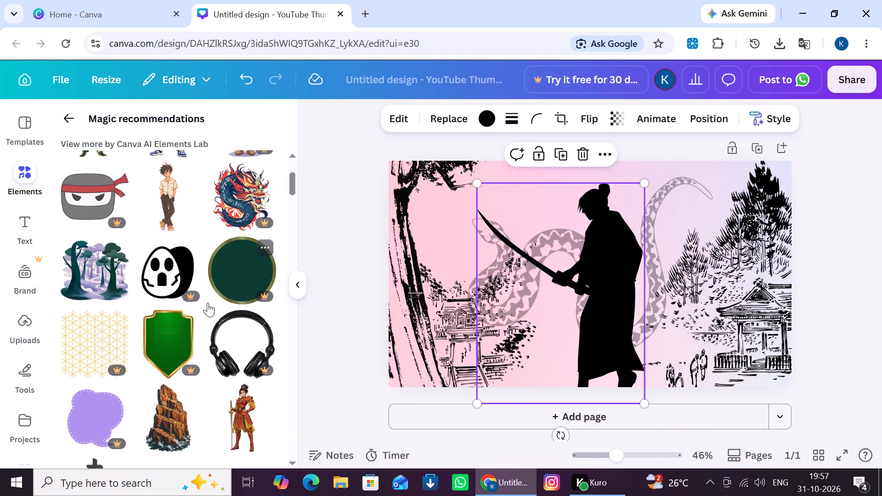
{"action": "scroll", "coordinate": [208, 303], "scroll_direction": "down", "scroll_amount": 6}
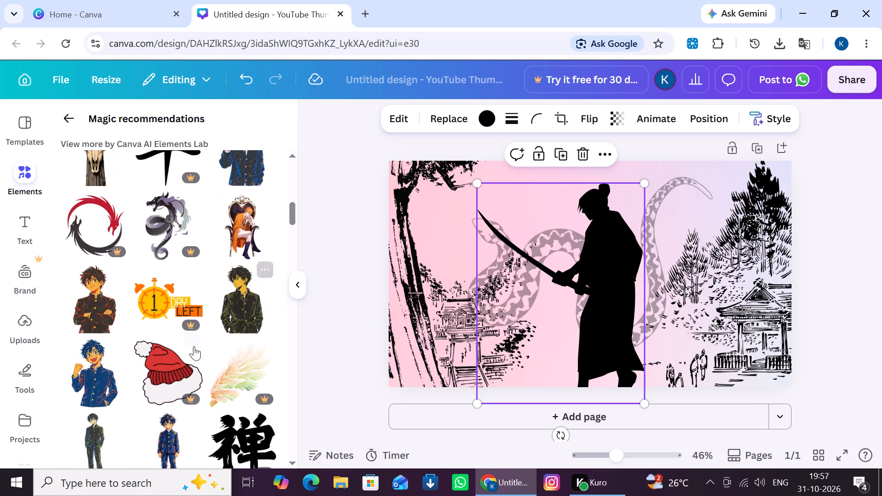
{"action": "scroll", "coordinate": [194, 346], "scroll_direction": "down", "scroll_amount": 6}
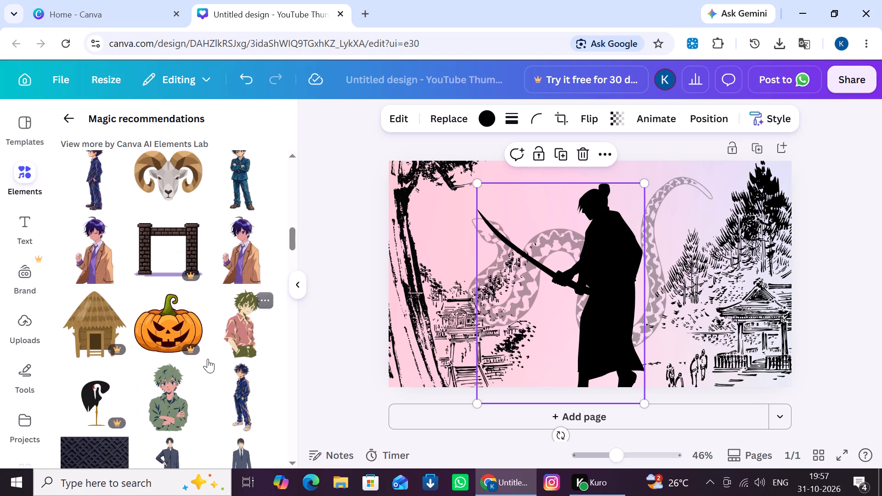
{"action": "scroll", "coordinate": [208, 359], "scroll_direction": "down", "scroll_amount": 8}
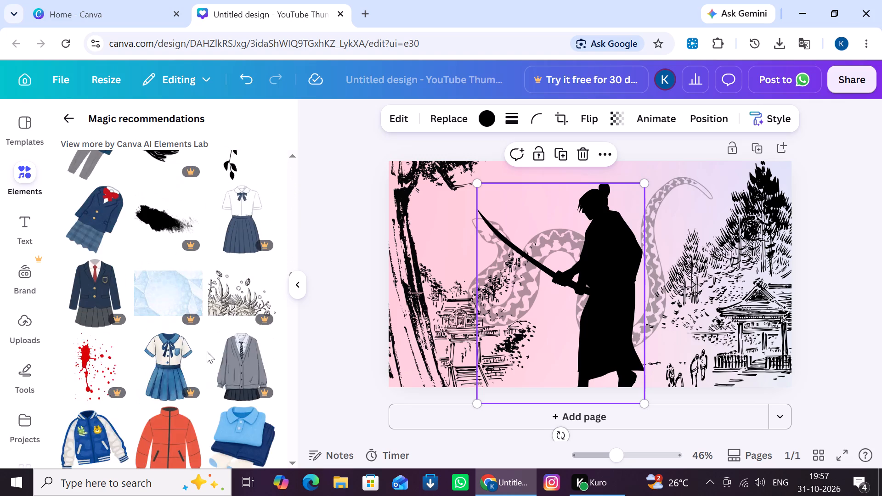
{"action": "scroll", "coordinate": [207, 351], "scroll_direction": "down", "scroll_amount": 14}
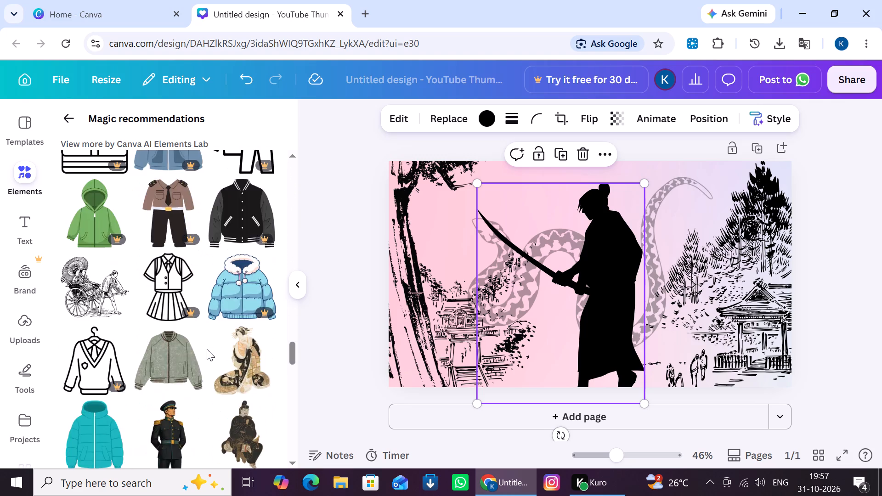
{"action": "scroll", "coordinate": [207, 349], "scroll_direction": "down", "scroll_amount": 7}
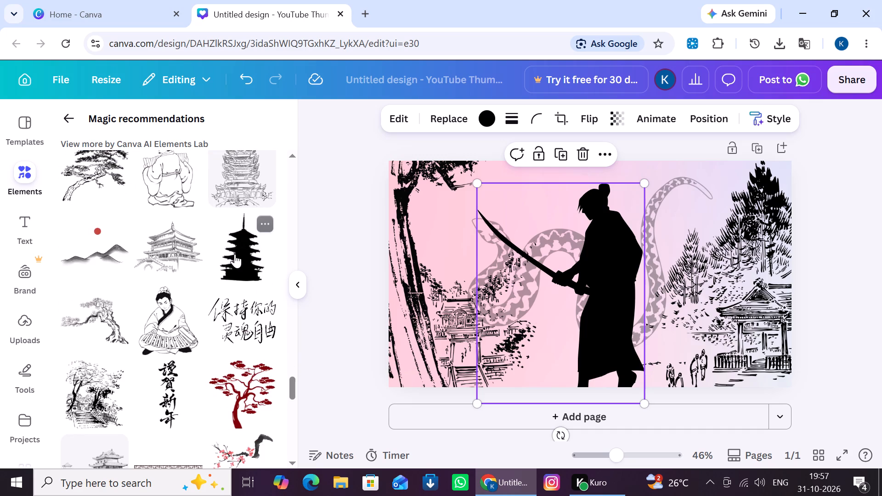
{"action": "scroll", "coordinate": [163, 320], "scroll_direction": "down", "scroll_amount": 7}
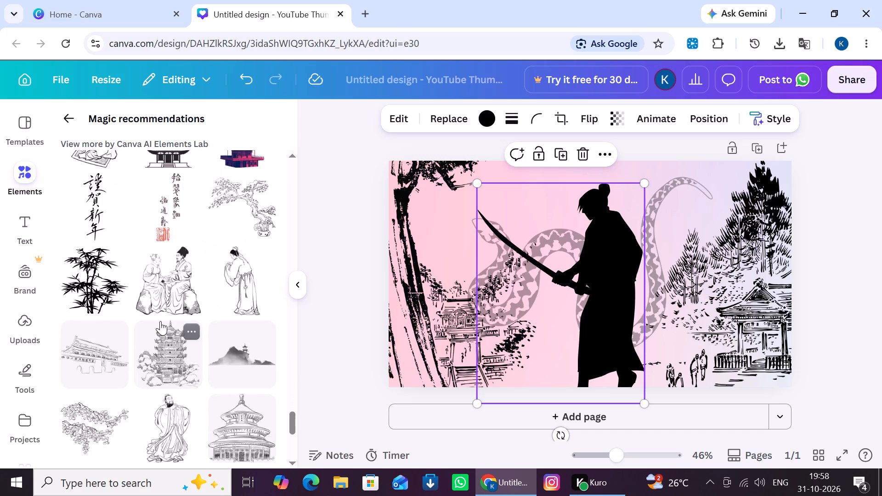
{"action": "scroll", "coordinate": [160, 321], "scroll_direction": "down", "scroll_amount": 8}
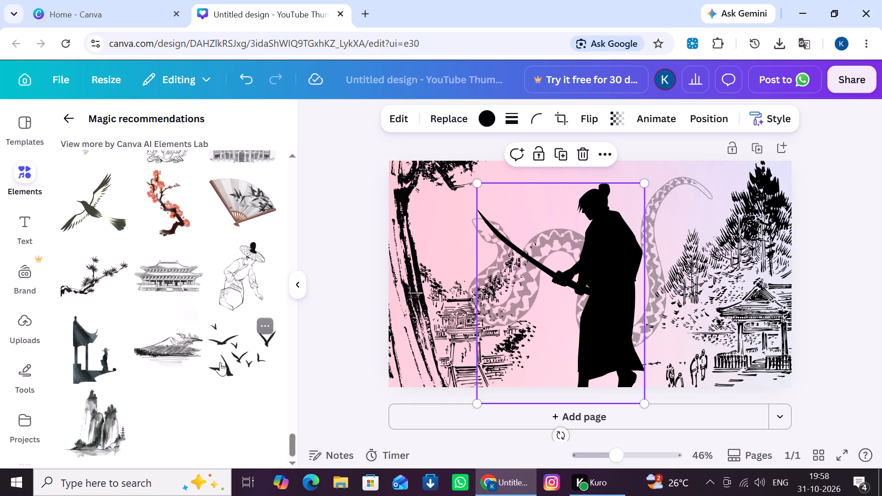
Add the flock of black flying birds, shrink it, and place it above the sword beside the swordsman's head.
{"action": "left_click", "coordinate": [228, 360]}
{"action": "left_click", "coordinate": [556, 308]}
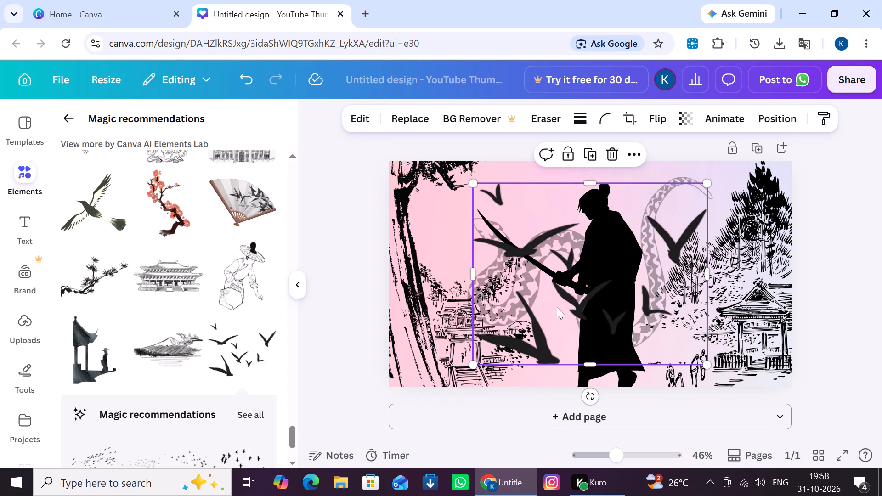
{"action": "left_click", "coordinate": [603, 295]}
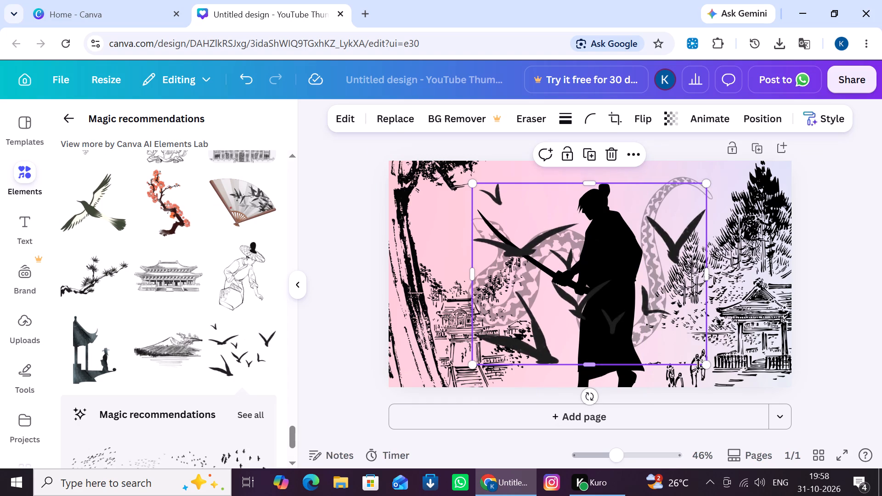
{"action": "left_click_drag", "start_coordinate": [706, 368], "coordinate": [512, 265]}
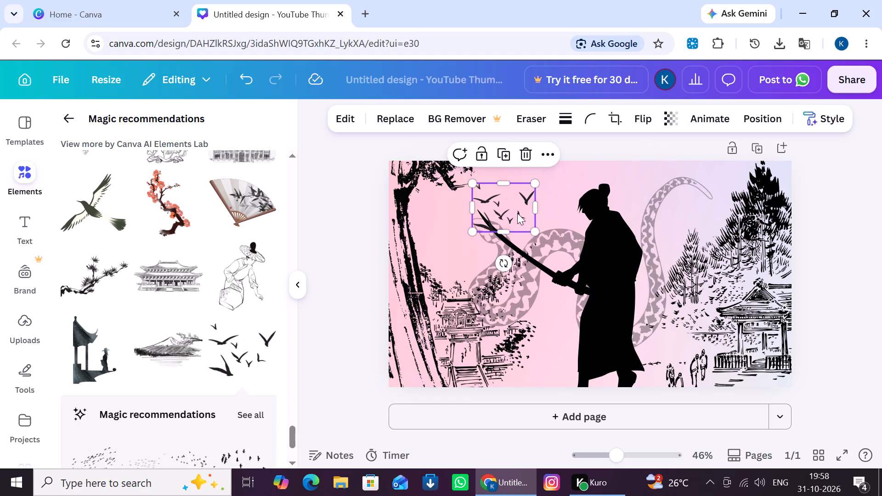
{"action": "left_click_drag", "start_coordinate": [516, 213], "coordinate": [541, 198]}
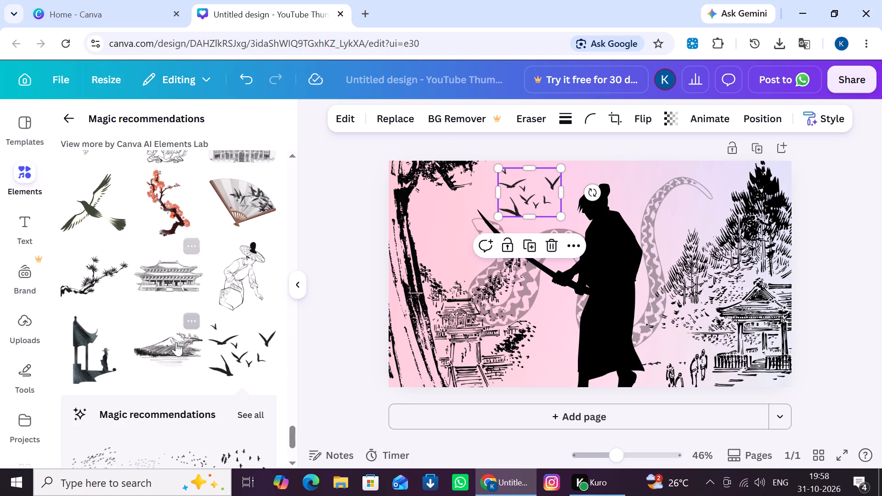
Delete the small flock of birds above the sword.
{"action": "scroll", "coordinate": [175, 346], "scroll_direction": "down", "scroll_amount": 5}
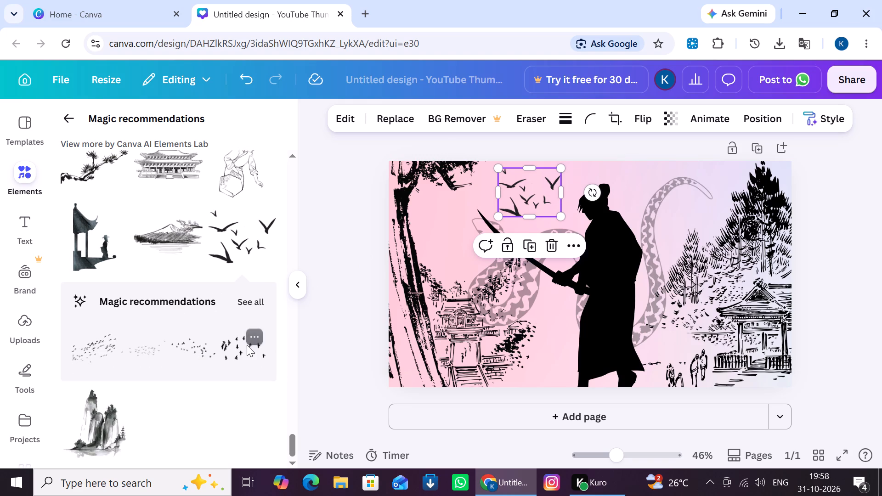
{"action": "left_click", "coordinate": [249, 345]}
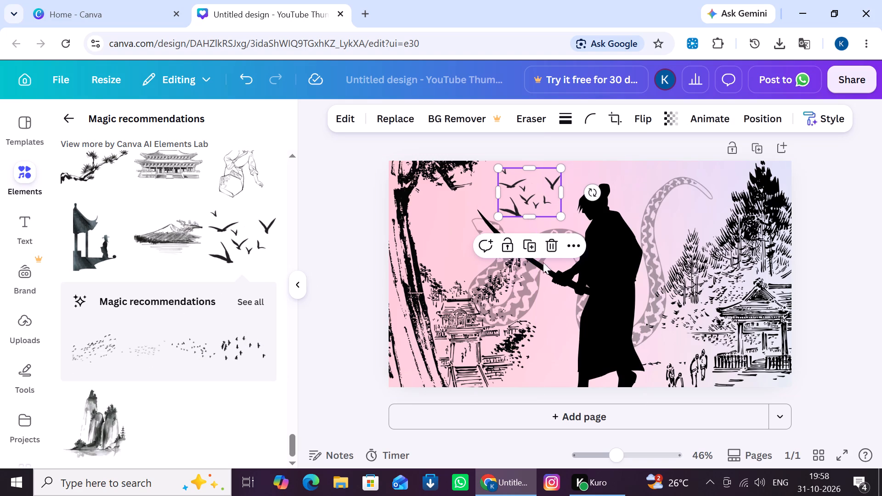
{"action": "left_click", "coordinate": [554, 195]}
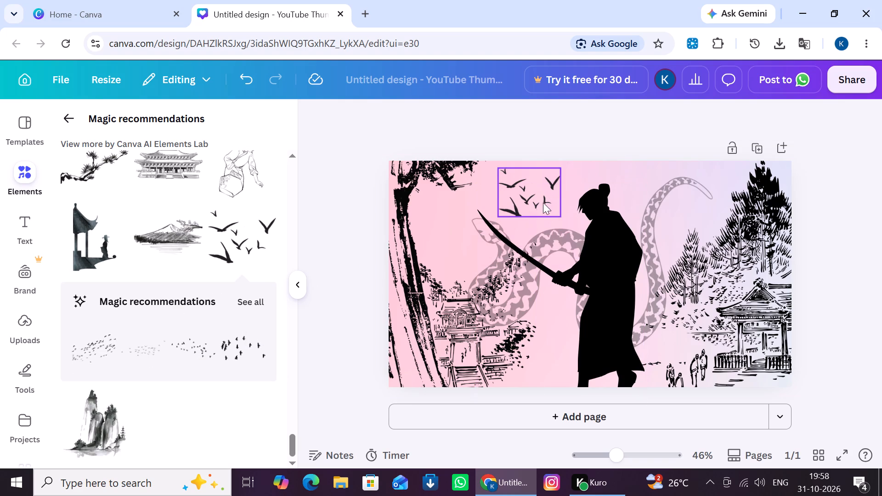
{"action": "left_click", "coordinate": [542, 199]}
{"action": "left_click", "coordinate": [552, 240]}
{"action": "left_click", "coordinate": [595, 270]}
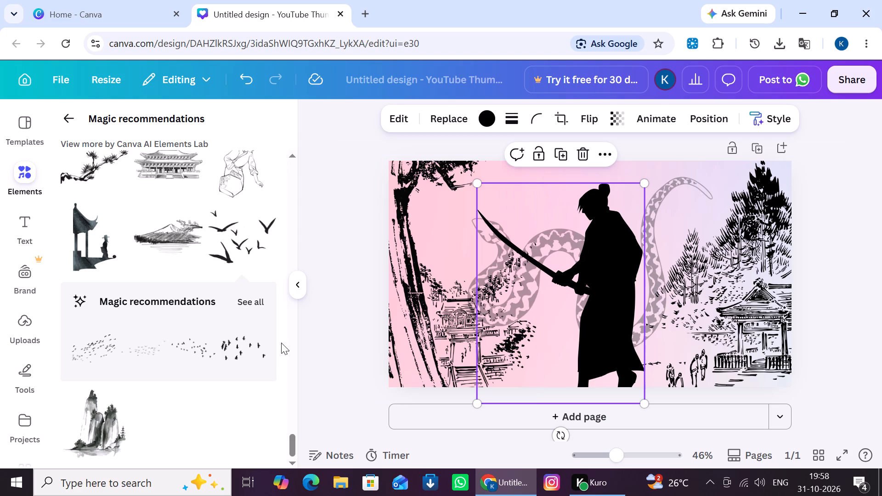
Add the denser bird flock from the birds' Magic recommendations and shrink it to about 307 wide by 175 high.
{"action": "left_click", "coordinate": [241, 342]}
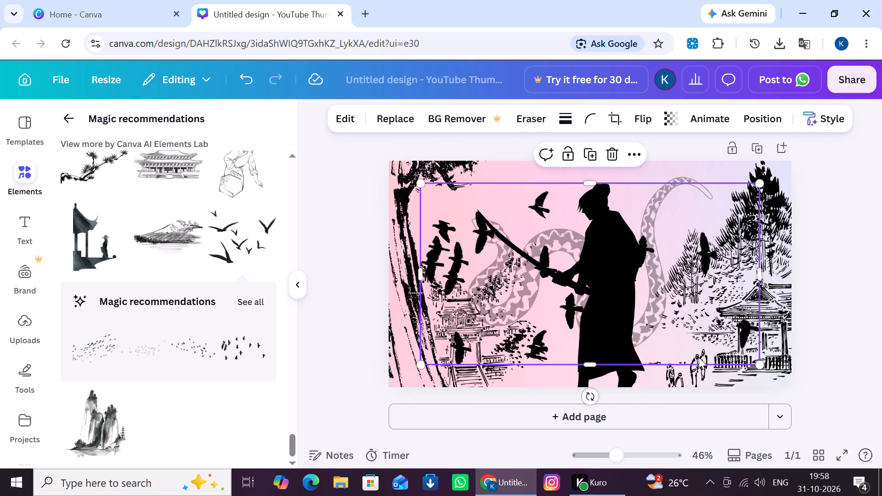
{"action": "left_click_drag", "start_coordinate": [768, 364], "coordinate": [720, 339]}
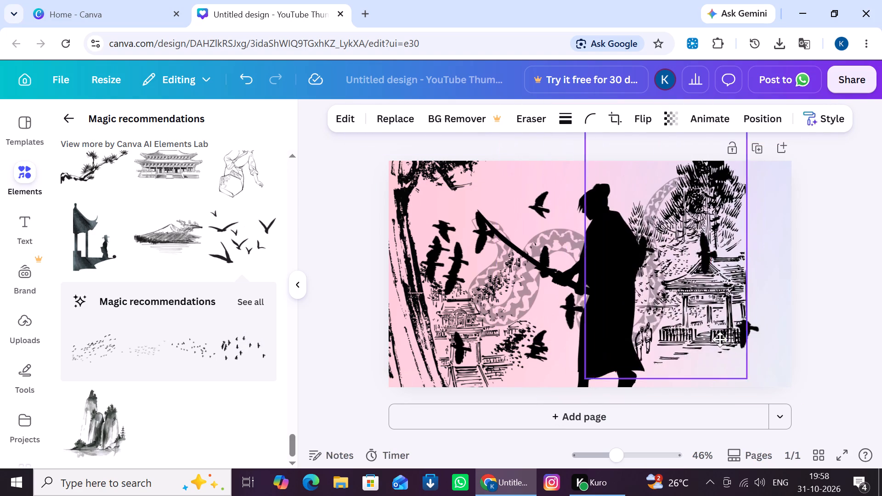
{"action": "left_click_drag", "start_coordinate": [720, 339], "coordinate": [772, 355]}
{"action": "left_click", "coordinate": [585, 283]}
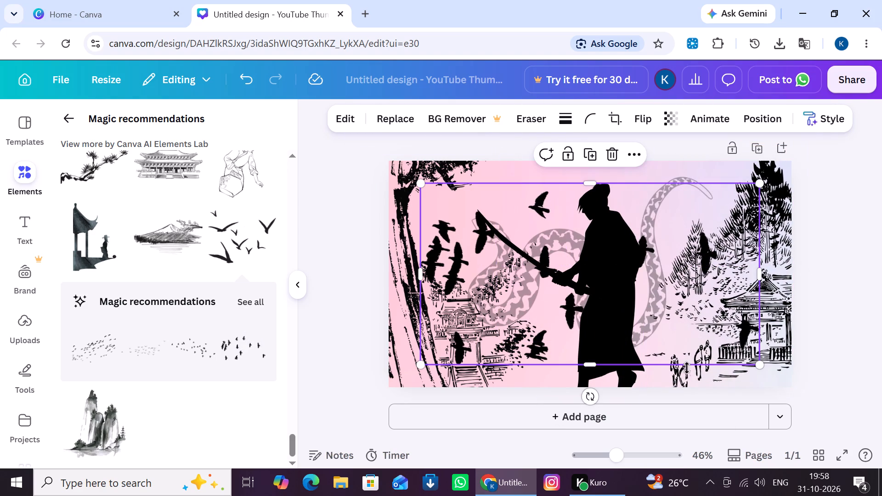
{"action": "left_click_drag", "start_coordinate": [758, 367], "coordinate": [464, 279]}
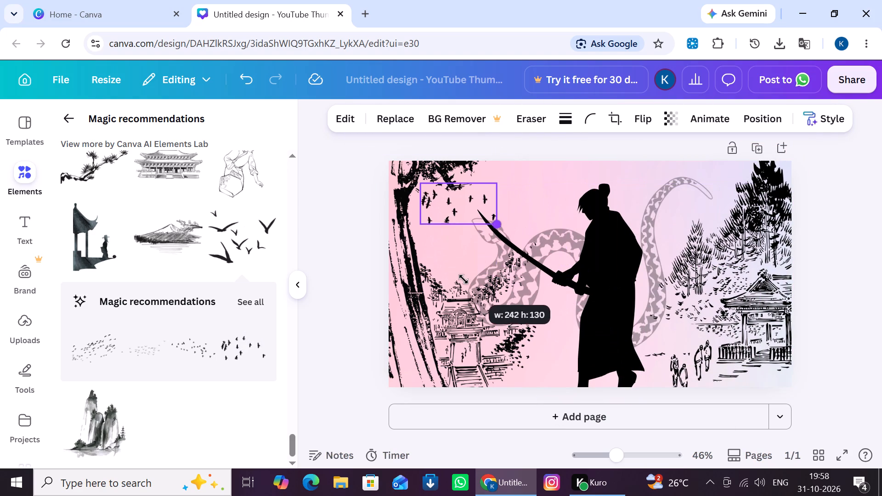
{"action": "left_click_drag", "start_coordinate": [464, 279], "coordinate": [487, 292]}
{"action": "left_click_drag", "start_coordinate": [469, 238], "coordinate": [581, 242]}
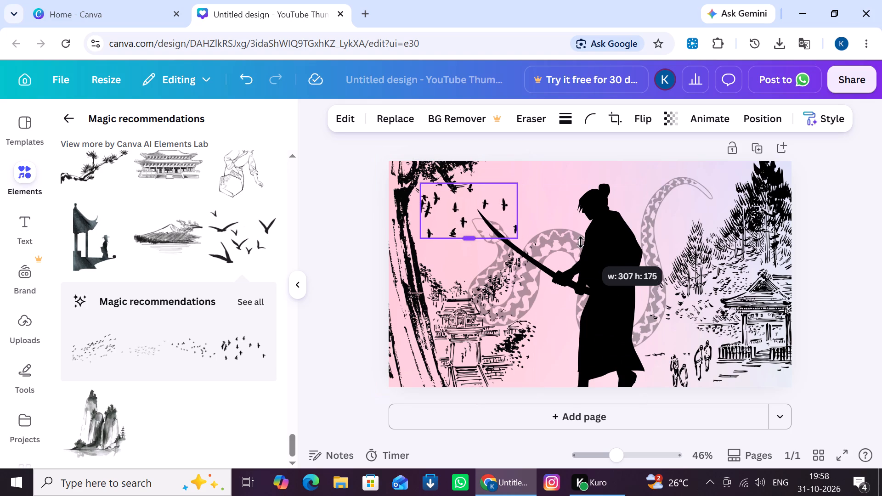
{"action": "left_click_drag", "start_coordinate": [581, 242], "coordinate": [569, 242]}
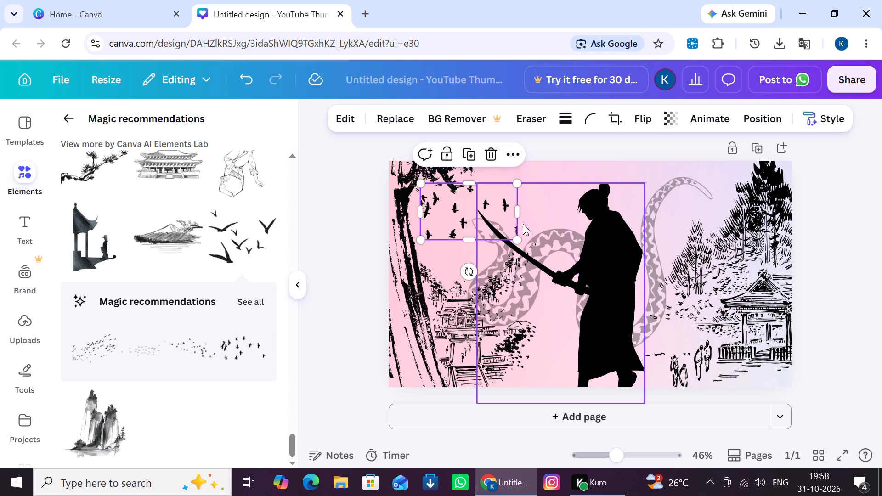
Move the bird flock slightly left, so it sits between the ink tree and the sword's tip, and deselect it.
{"action": "left_click", "coordinate": [520, 219]}
{"action": "left_click", "coordinate": [546, 229]}
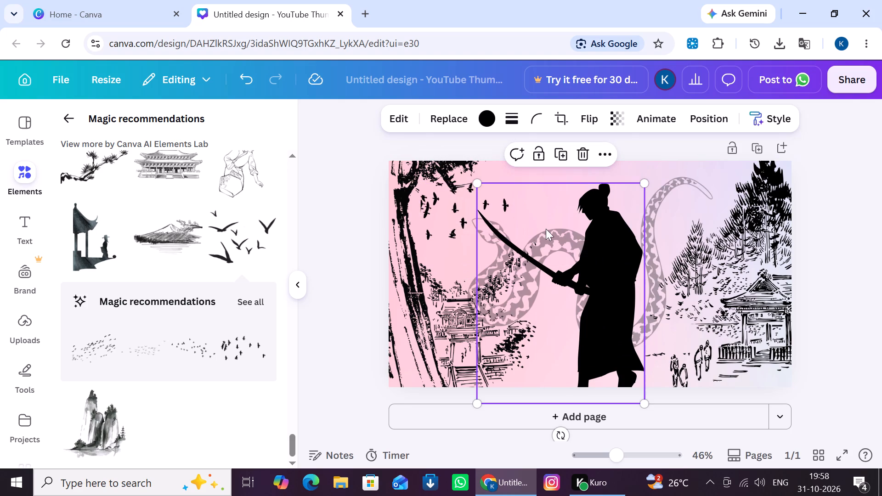
{"action": "left_click", "coordinate": [438, 210]}
{"action": "left_click_drag", "start_coordinate": [438, 210], "coordinate": [432, 207]}
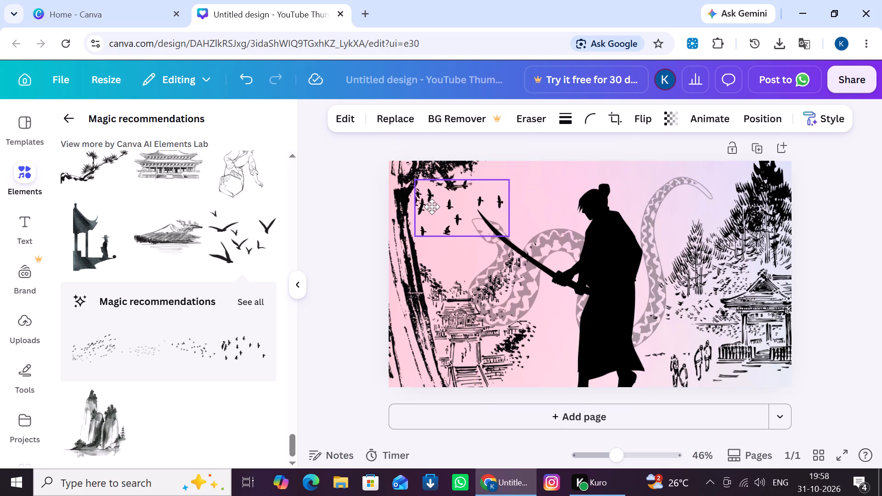
{"action": "left_click_drag", "start_coordinate": [432, 207], "coordinate": [422, 208]}
{"action": "left_click", "coordinate": [458, 269]}
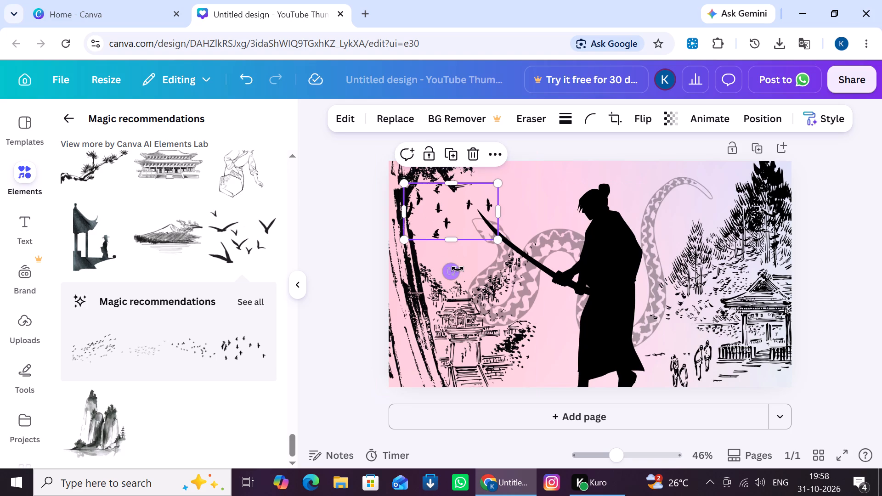
{"action": "left_click", "coordinate": [480, 293]}
{"action": "left_click", "coordinate": [347, 289]}
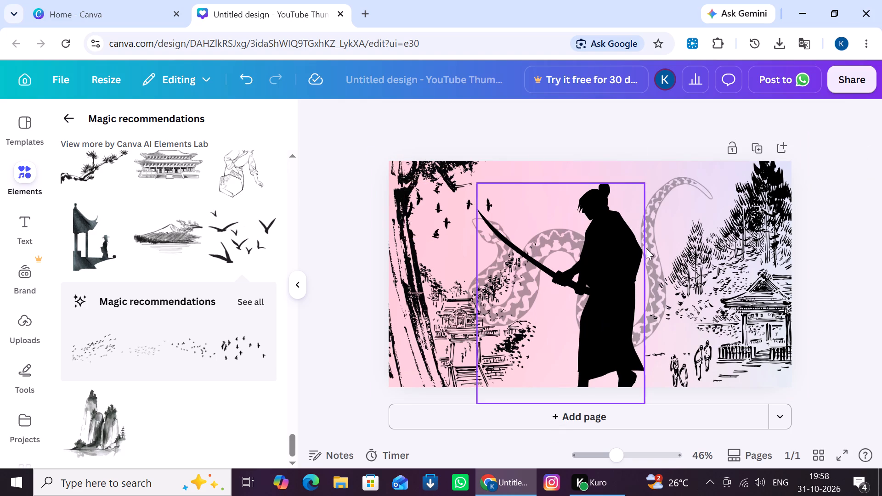
Download the thumbnail as a high-quality PNG at 1,280 × 720 px.
{"action": "left_click", "coordinate": [843, 79]}
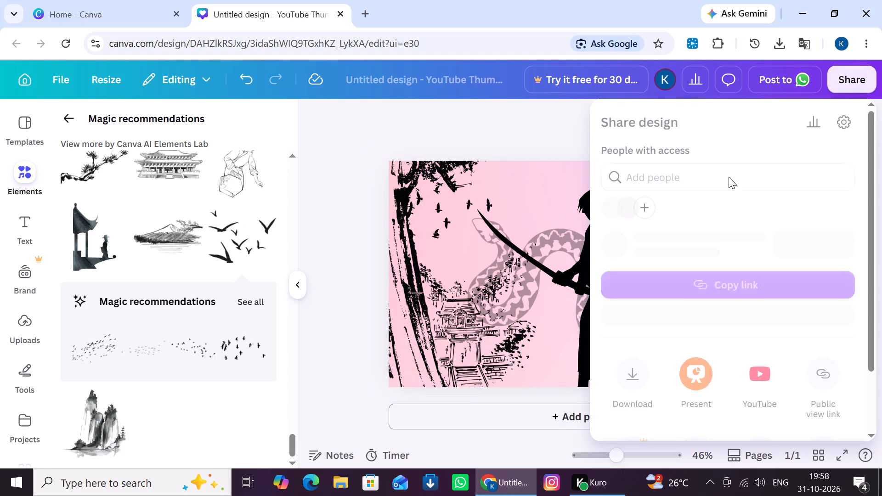
{"action": "left_click", "coordinate": [634, 402]}
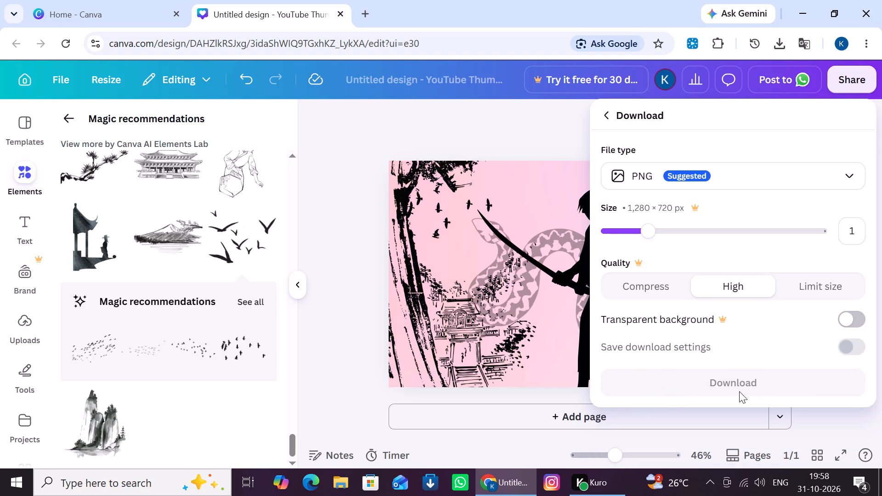
{"action": "left_click", "coordinate": [750, 384]}
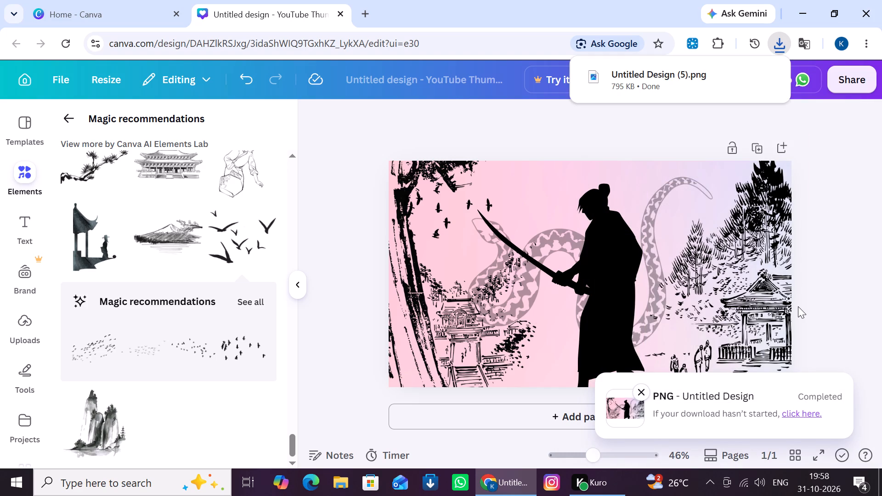
Close the Chrome window.
{"action": "left_click", "coordinate": [862, 13]}
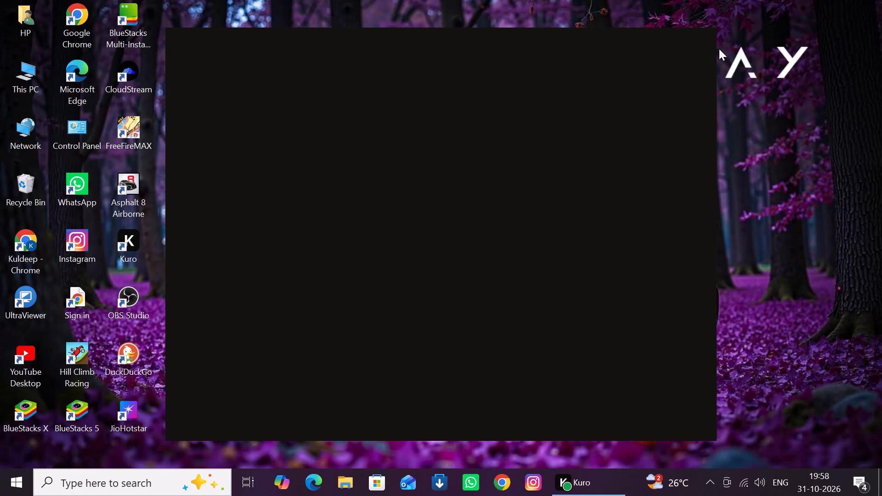
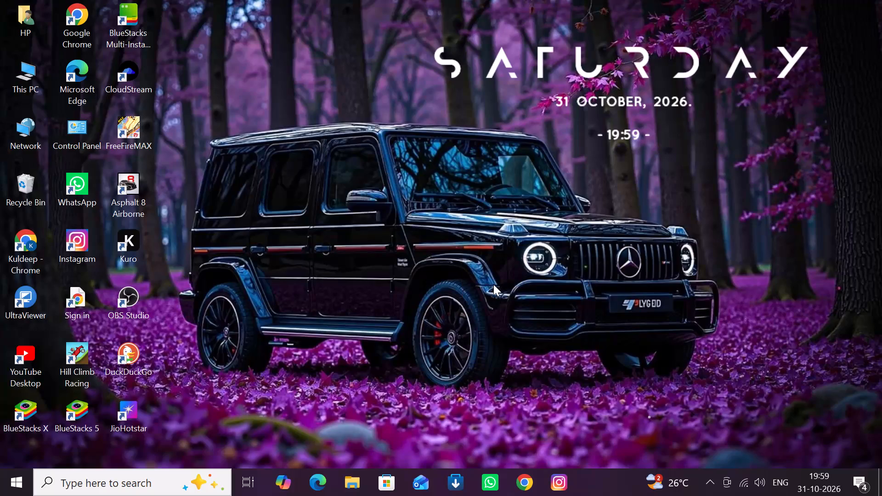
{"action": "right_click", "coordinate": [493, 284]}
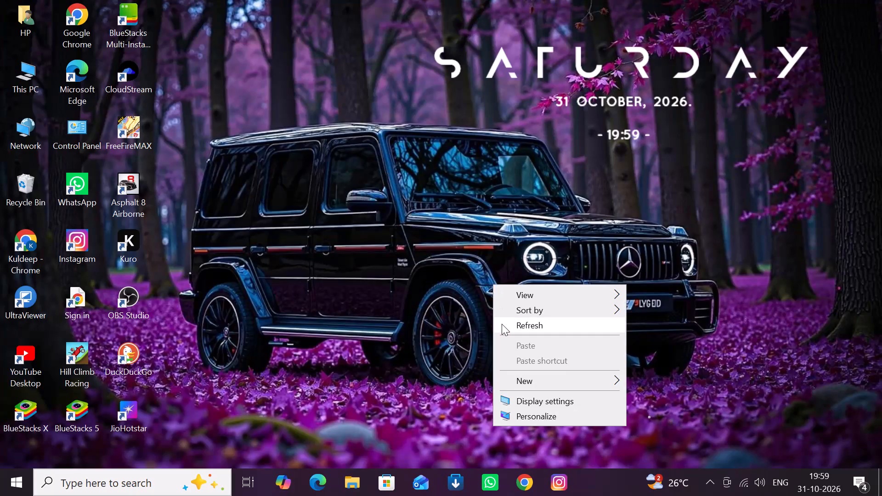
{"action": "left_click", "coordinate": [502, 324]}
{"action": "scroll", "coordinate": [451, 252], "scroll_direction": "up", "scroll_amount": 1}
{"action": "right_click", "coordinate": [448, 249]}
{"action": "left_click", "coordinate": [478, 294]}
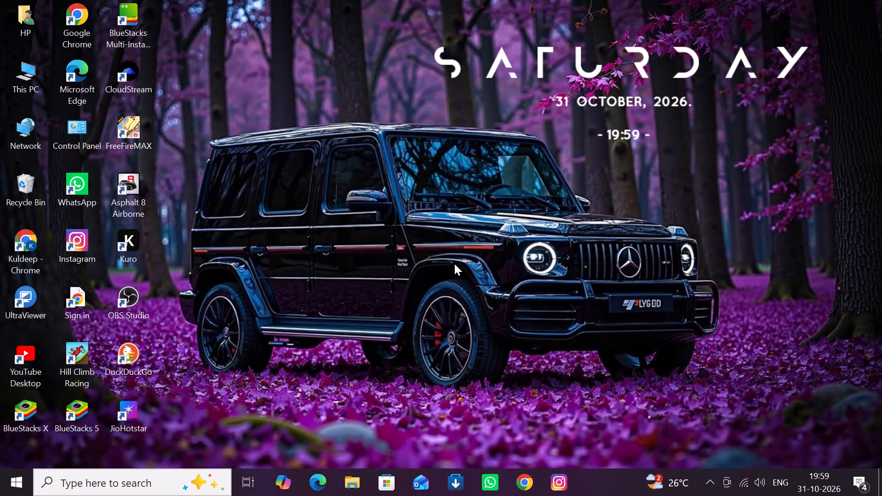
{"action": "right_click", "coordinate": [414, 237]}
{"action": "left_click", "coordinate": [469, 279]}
Open the computer's power options to shut it down.
{"action": "left_click", "coordinate": [28, 486]}
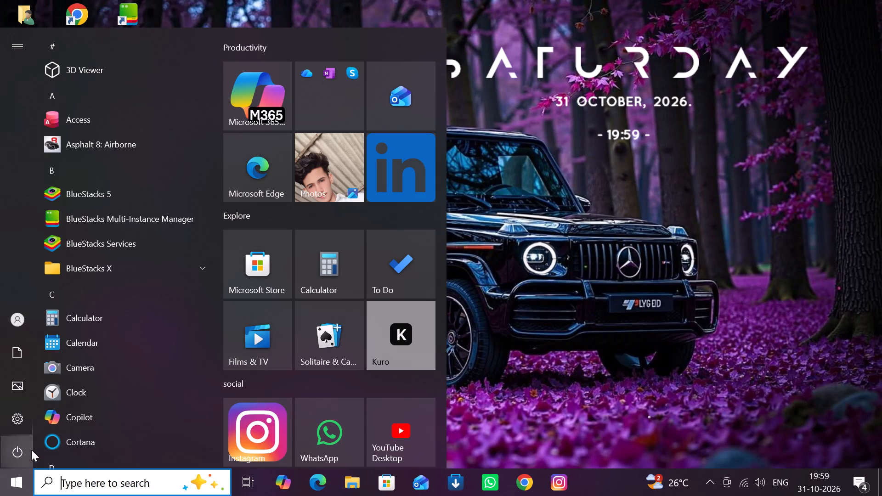
{"action": "left_click", "coordinate": [32, 448]}
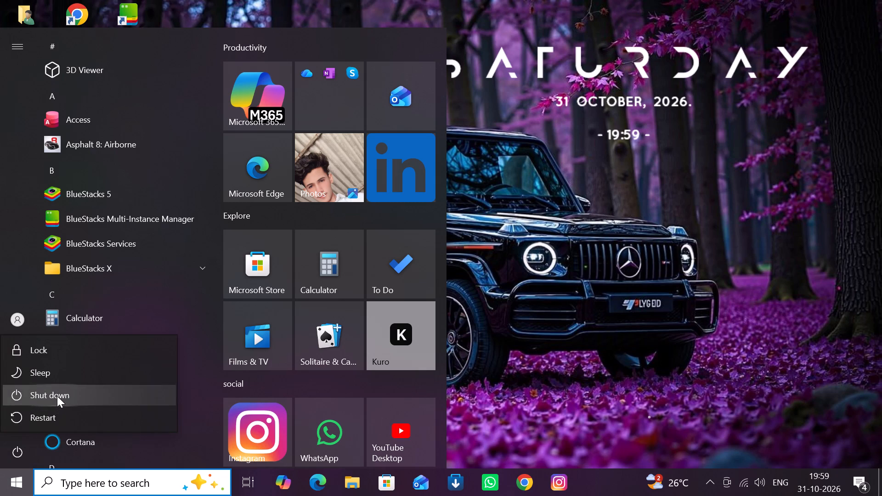